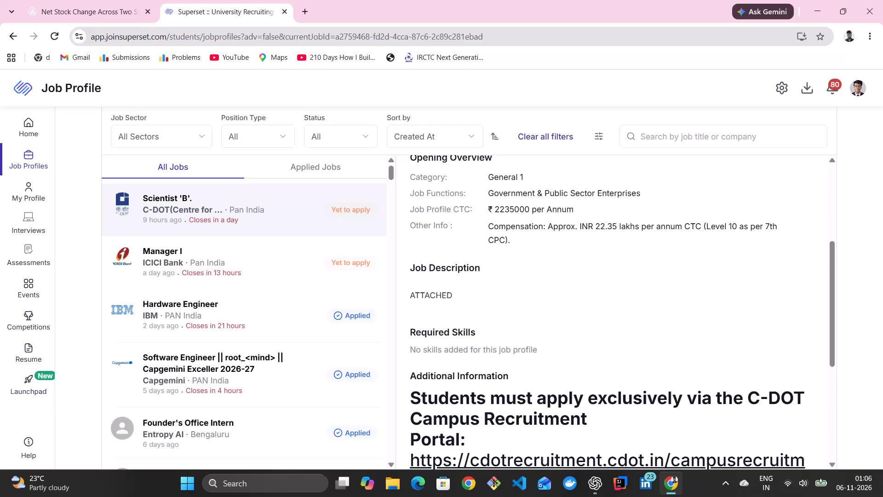
Reload the Superset job profiles page.
left_click(50, 39)
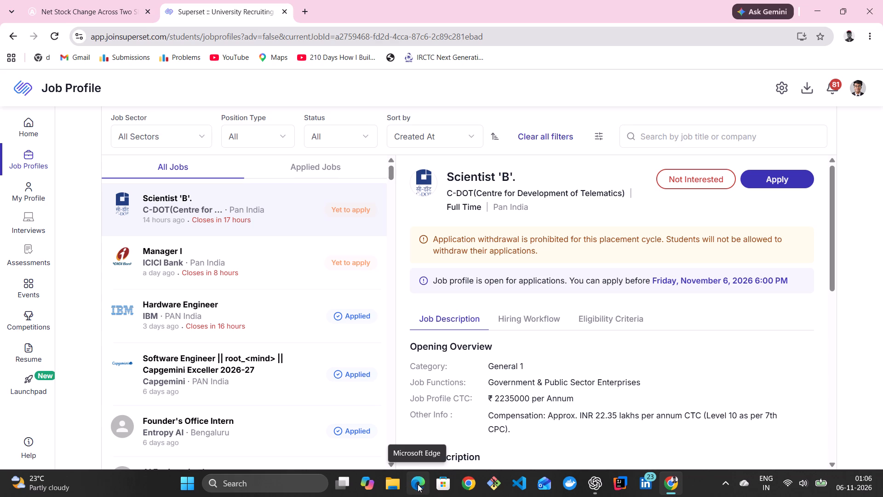
Switch to File Explorer, open the Analytics_resume_v01 PDF from the recent files, and review its projects and technical skills.
left_click(389, 484)
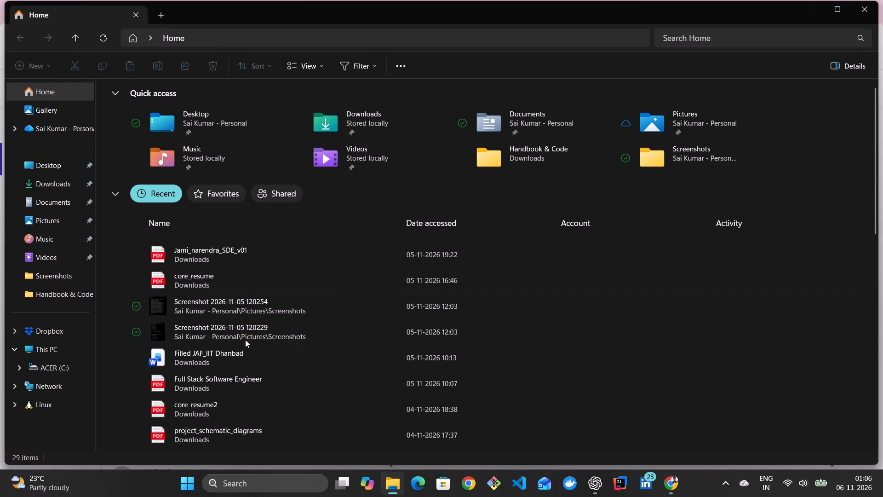
scroll(241, 410, "down", 2)
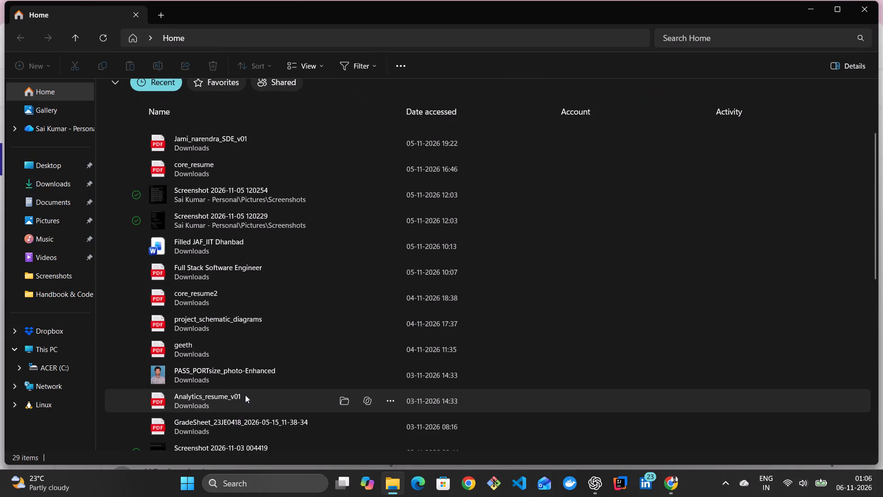
scroll(245, 390, "down", 2)
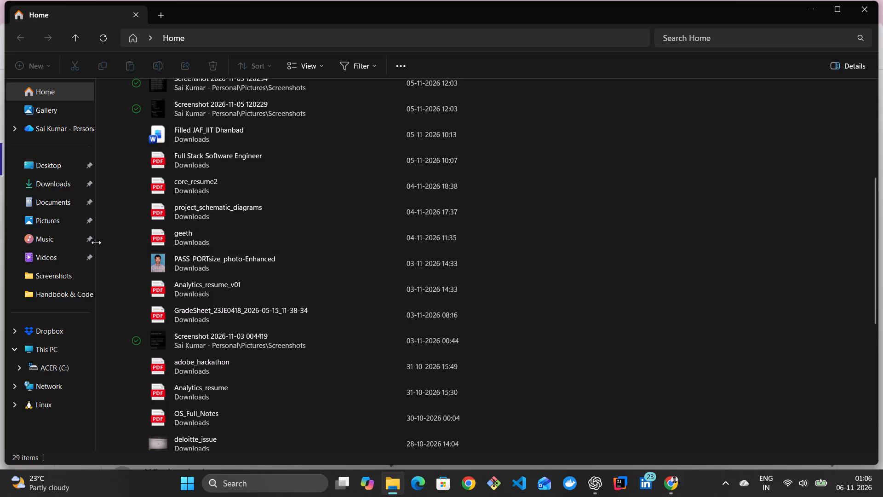
double_click(247, 283)
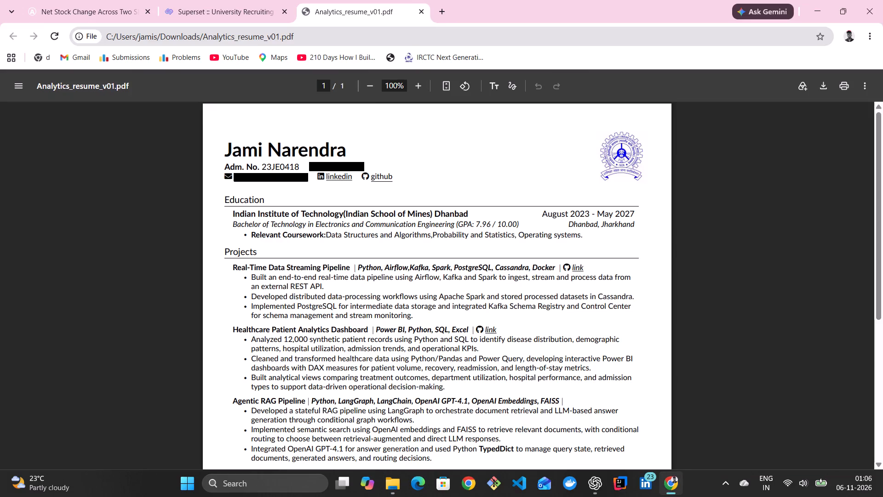
scroll(329, 277, "down", 1)
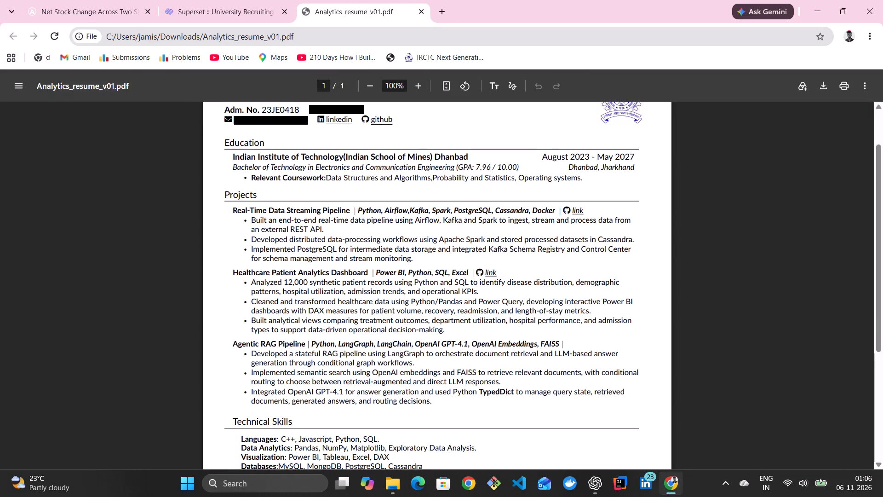
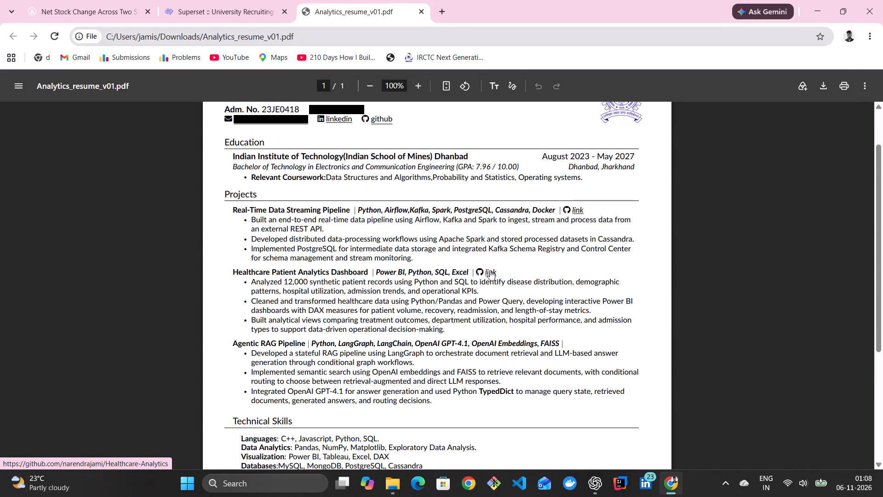
Check the GitHub repository linked from the Healthcare Patient Analytics Dashboard project, and return to the resume.
left_click(490, 270)
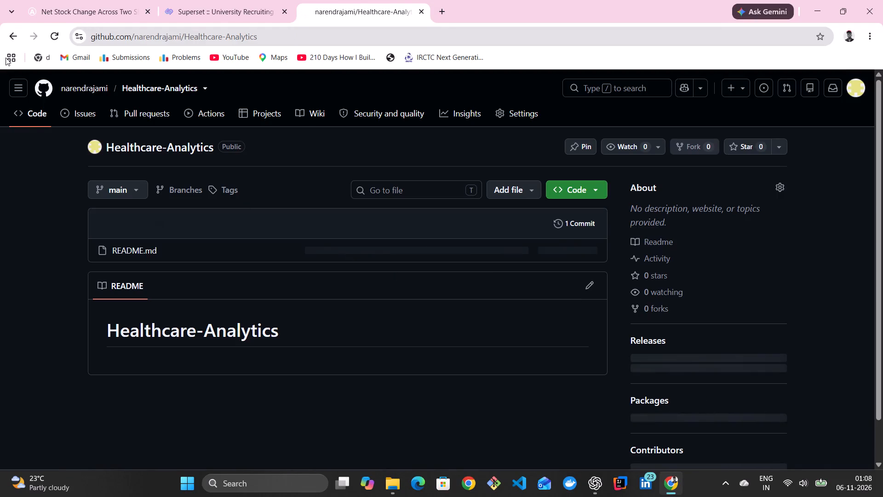
left_click(10, 40)
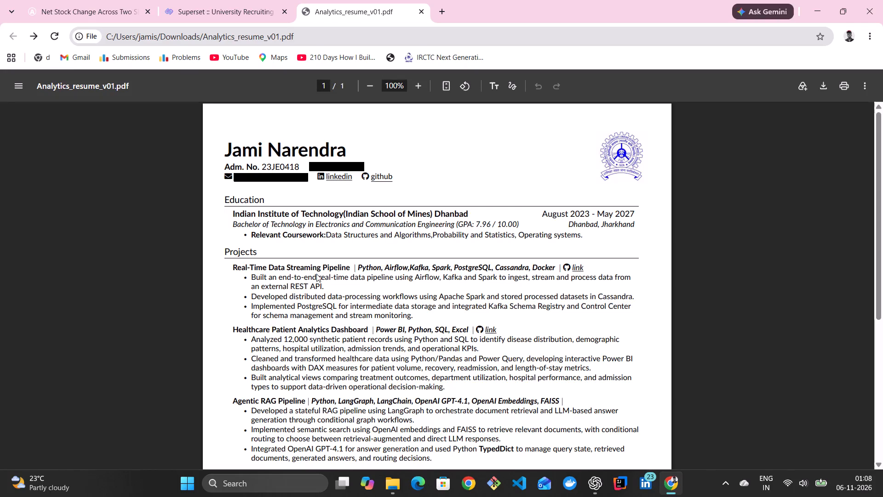
Check the GitHub repository linked from the Real-Time Data Streaming Pipeline project, and return to the resume.
scroll(355, 315, "down", 1)
scroll(355, 313, "up", 1)
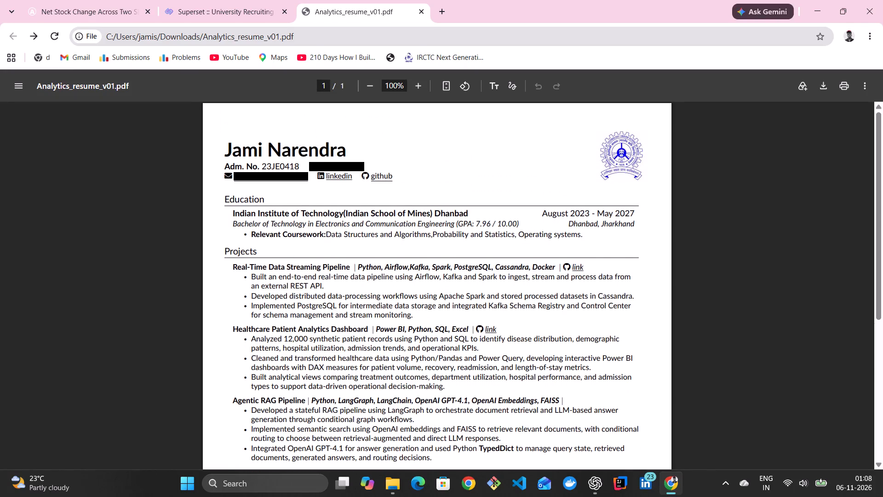
left_click(572, 265)
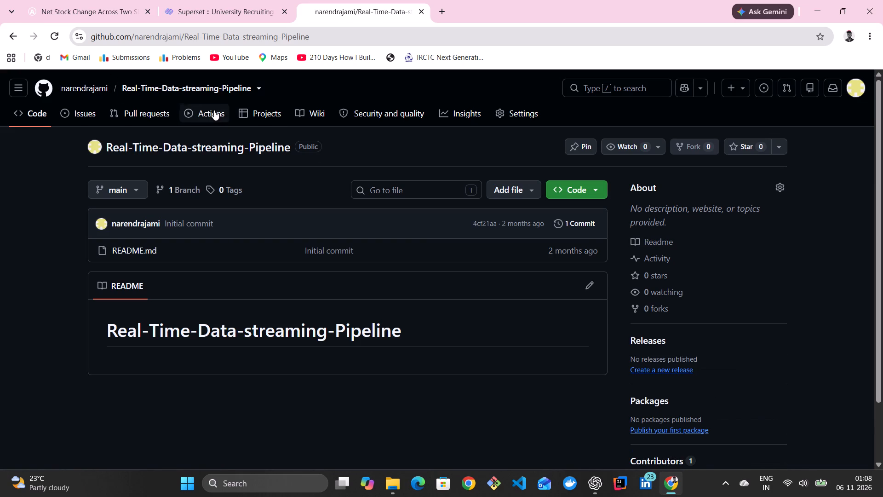
left_click(15, 37)
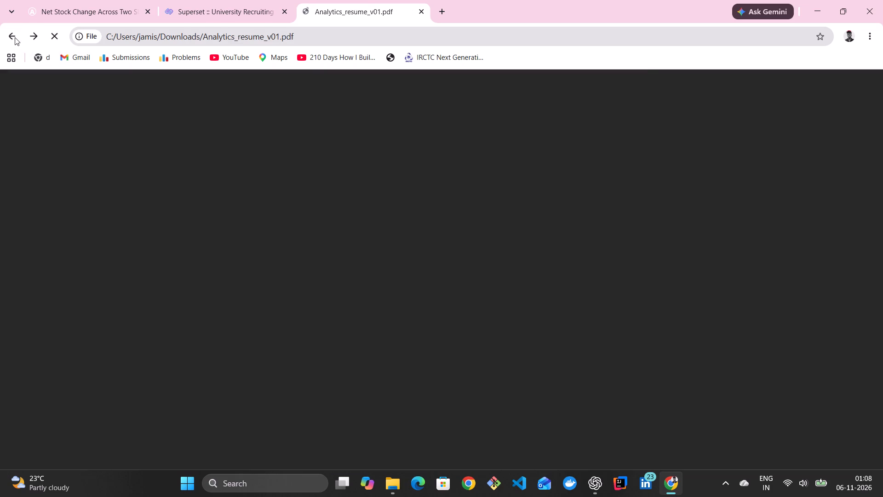
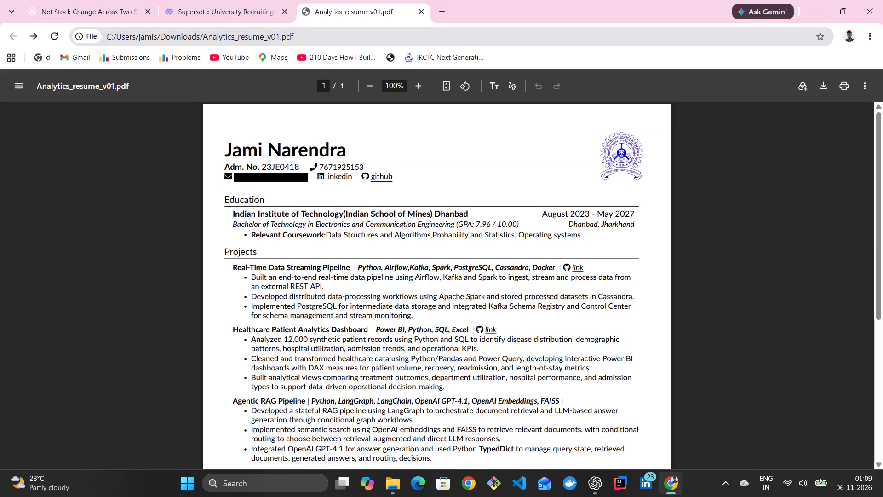
Review the projects, technical skills and achievements sections of the analytics resume, including the Healthcare Patient Analytics Dashboard entry.
left_click_drag(231, 329, 241, 331)
left_click_drag(241, 331, 469, 394)
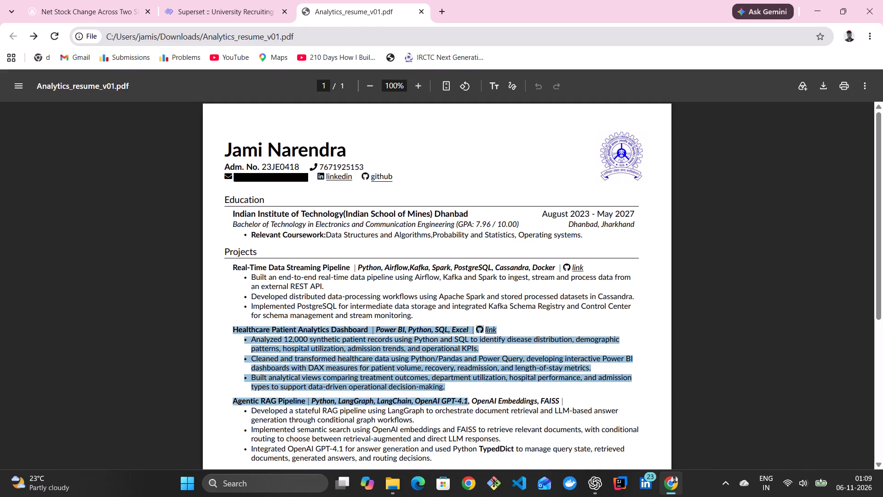
left_click_drag(469, 394, 445, 390)
left_click(445, 390)
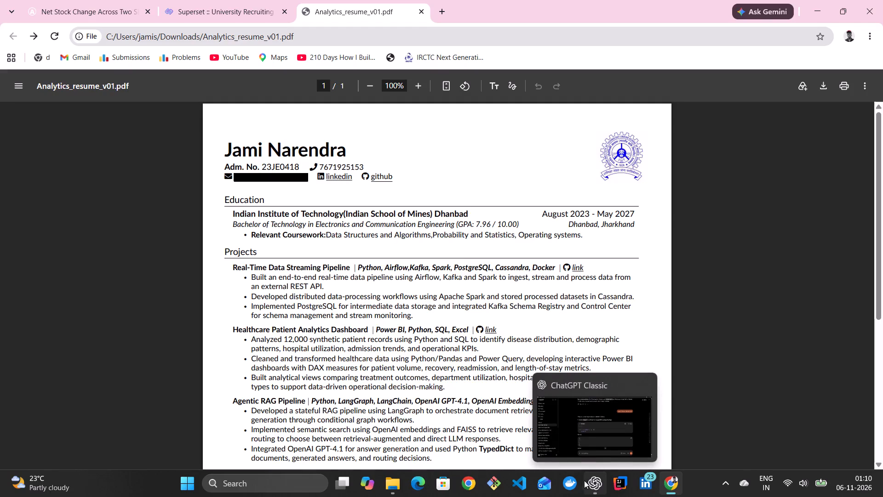
scroll(384, 369, "down", 2)
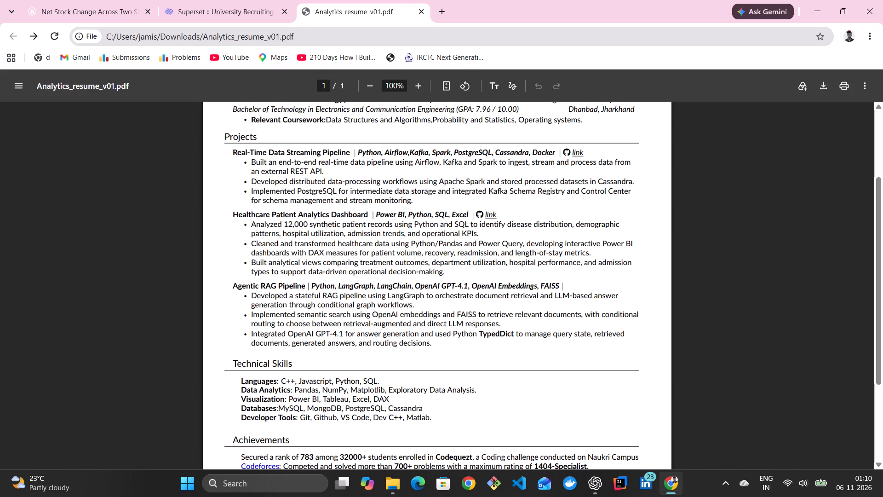
scroll(395, 399, "down", 1)
scroll(395, 399, "up", 1)
scroll(395, 399, "down", 2)
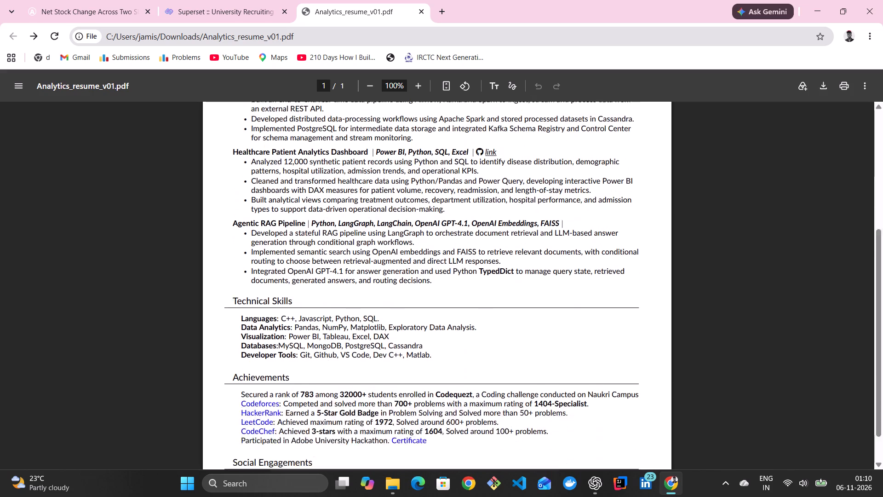
scroll(395, 399, "down", 3)
scroll(395, 399, "up", 1)
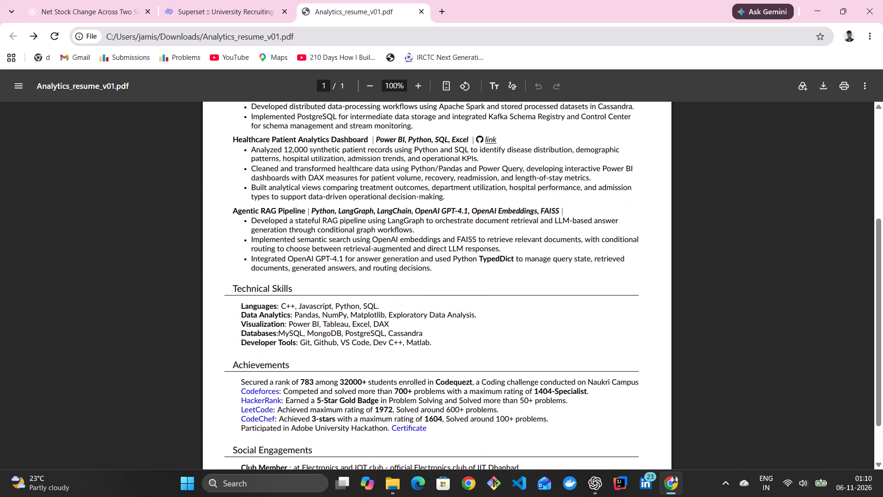
scroll(395, 399, "up", 1)
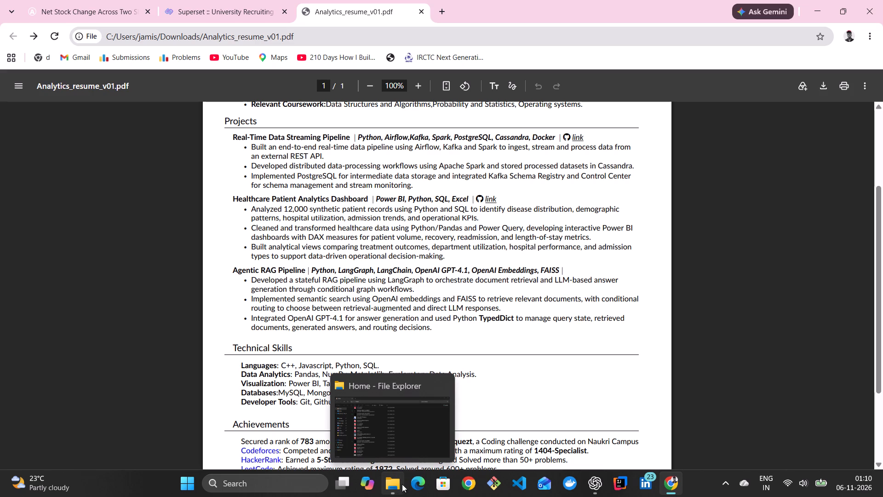
Switch to Microsoft Edge and open the Overleaf project IIT Dhanbad - Resume (OnCampus).
left_click(414, 482)
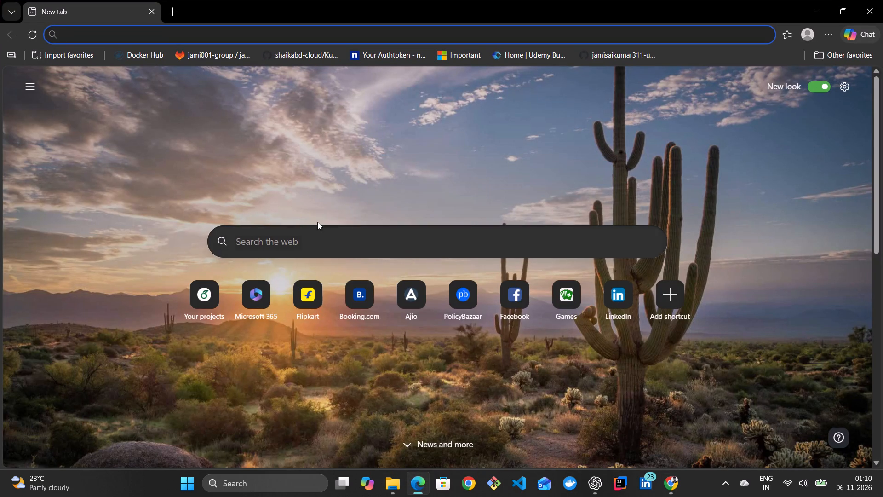
left_click(205, 299)
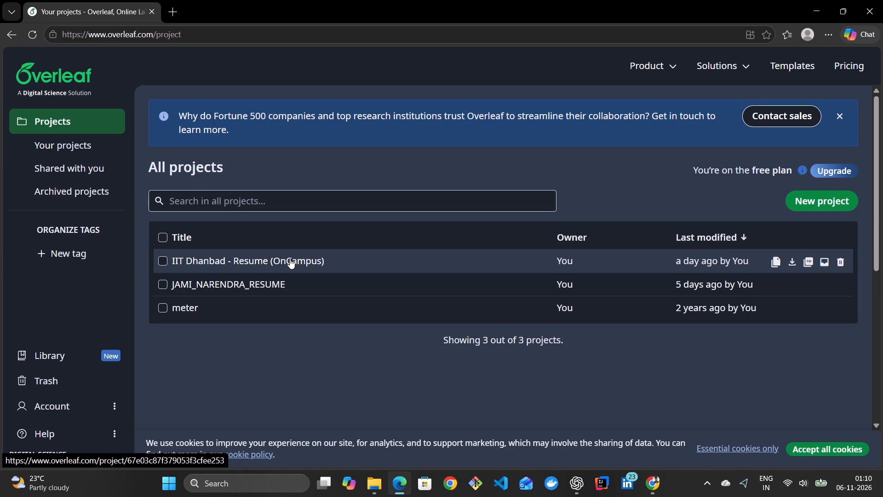
left_click(290, 259)
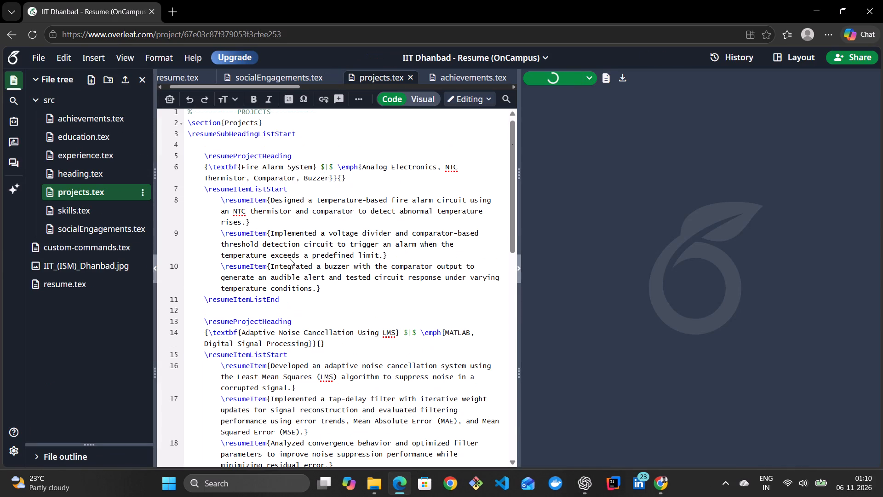
Examine the project entries in projects.tex and the compiled resume preview.
scroll(369, 293, "down", 6)
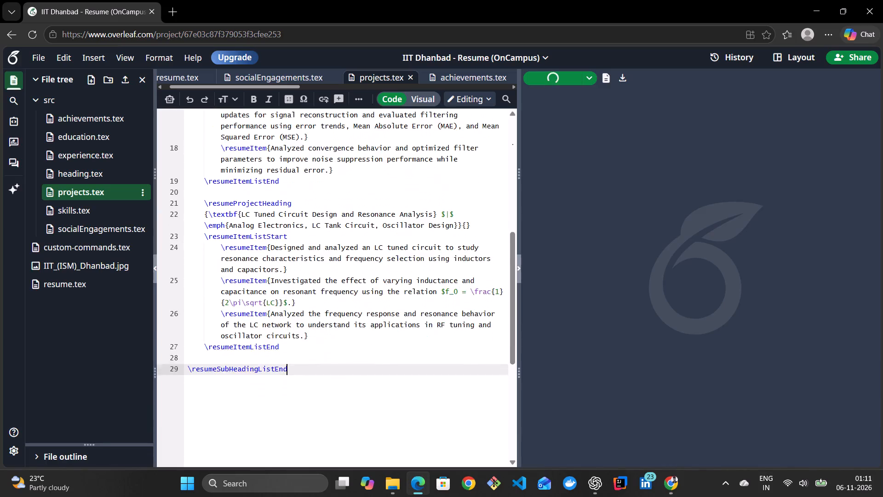
scroll(369, 294, "up", 10)
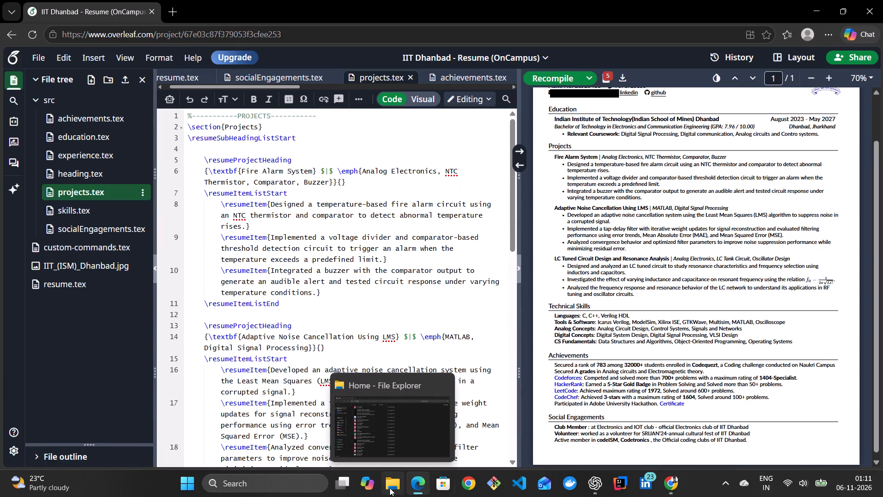
scroll(563, 396, "up", 2)
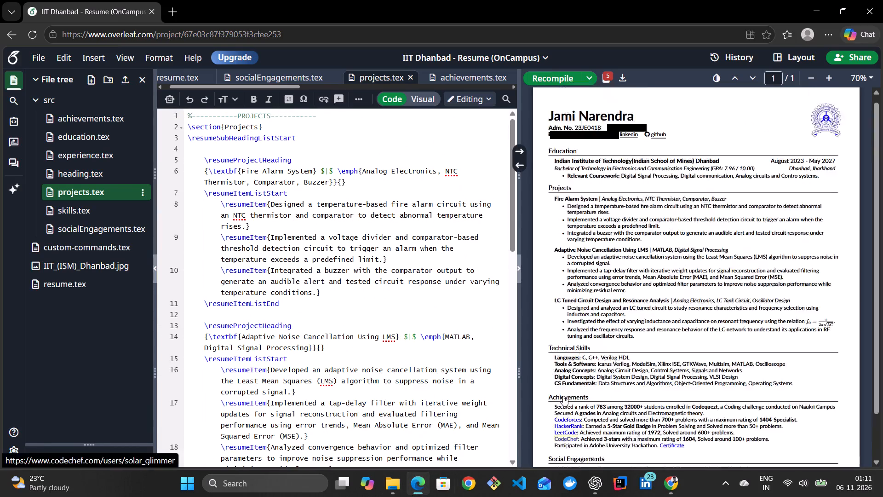
scroll(563, 396, "up", 2)
scroll(554, 370, "down", 4)
scroll(554, 370, "up", 3)
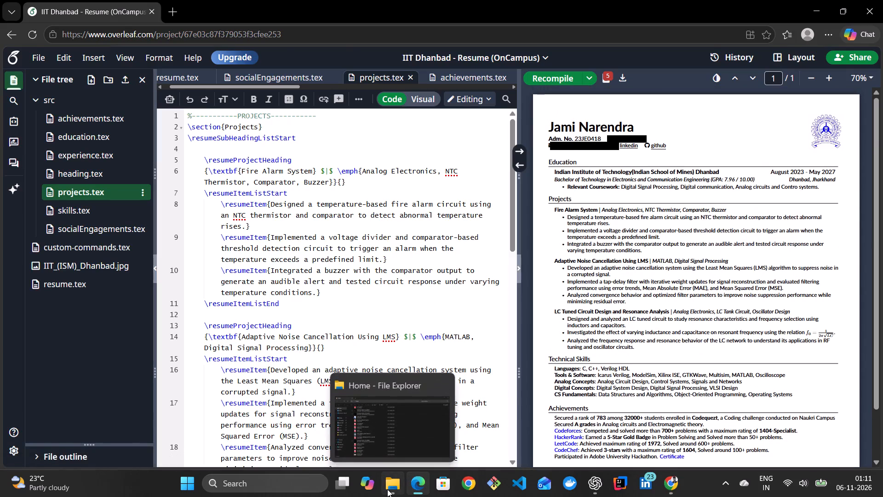
Check the recent files in File Explorer, and return to the analytics resume in Chrome.
left_click(387, 489)
scroll(266, 238, "up", 3)
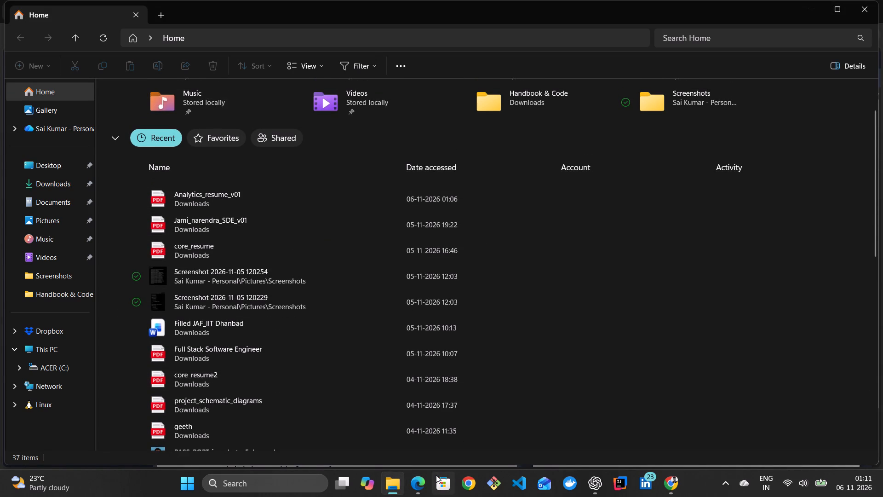
left_click(666, 485)
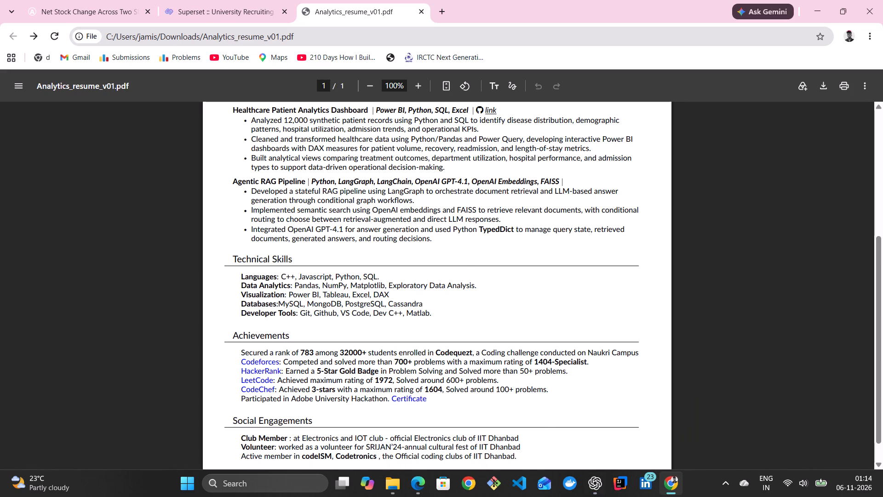
left_click(417, 489)
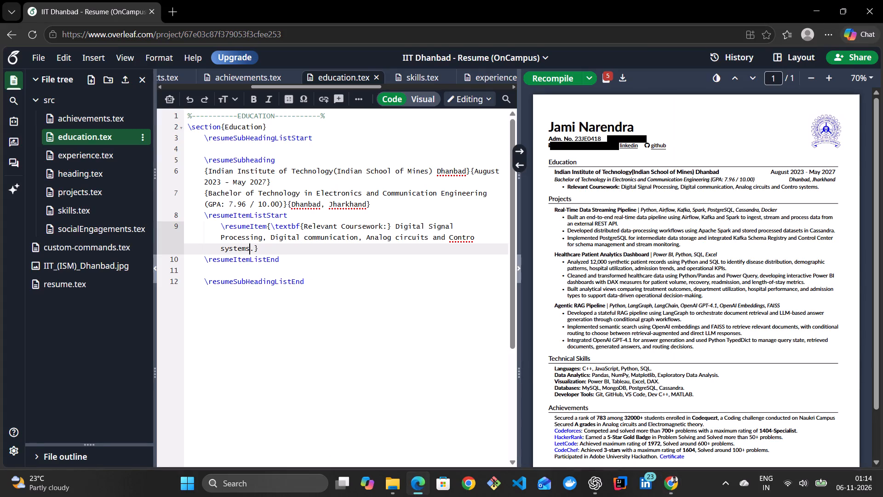
left_click_drag(395, 226, 251, 247)
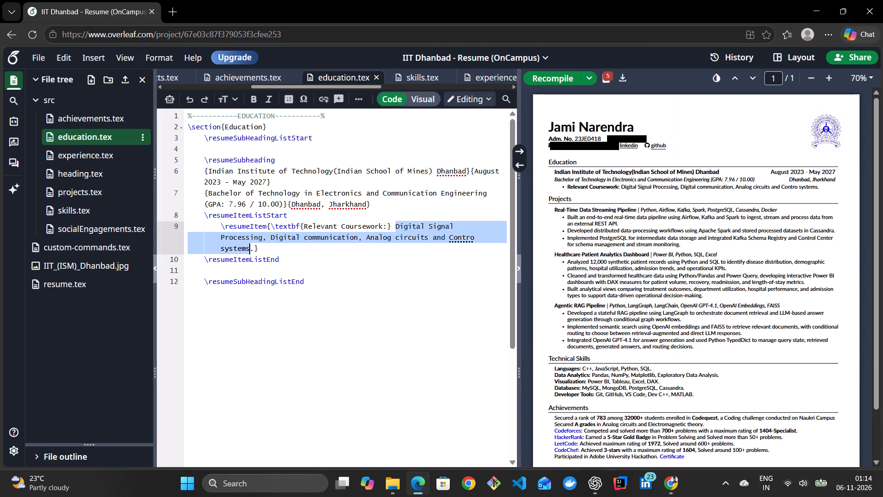
left_click_drag(251, 247, 251, 247)
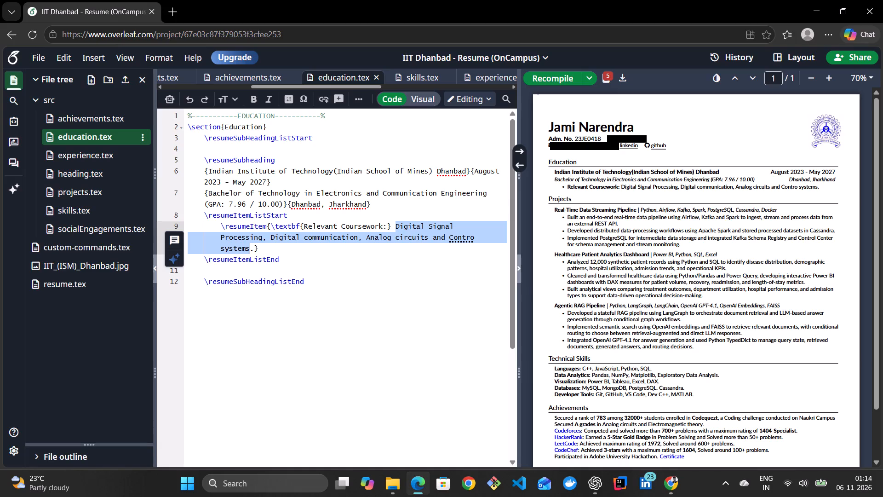
key("BackSpace")
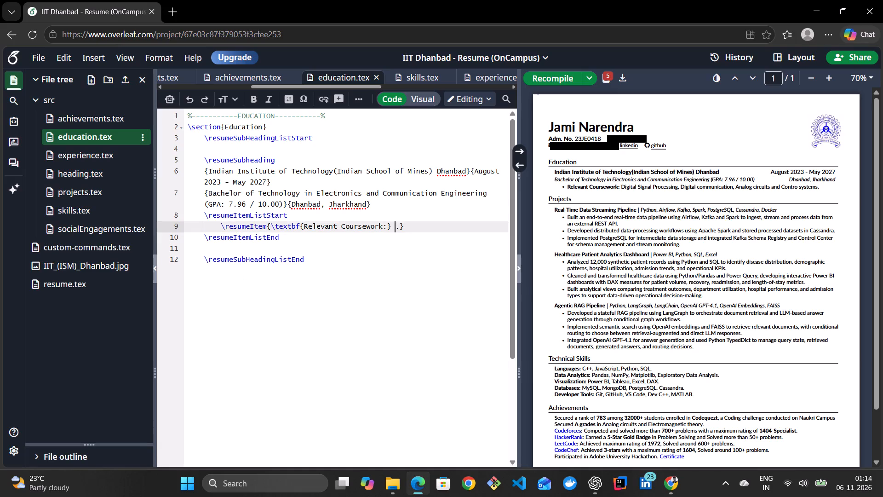
type("ata")
key("space")
type("tructures and")
key("space")
type("al")
type("gorithms")
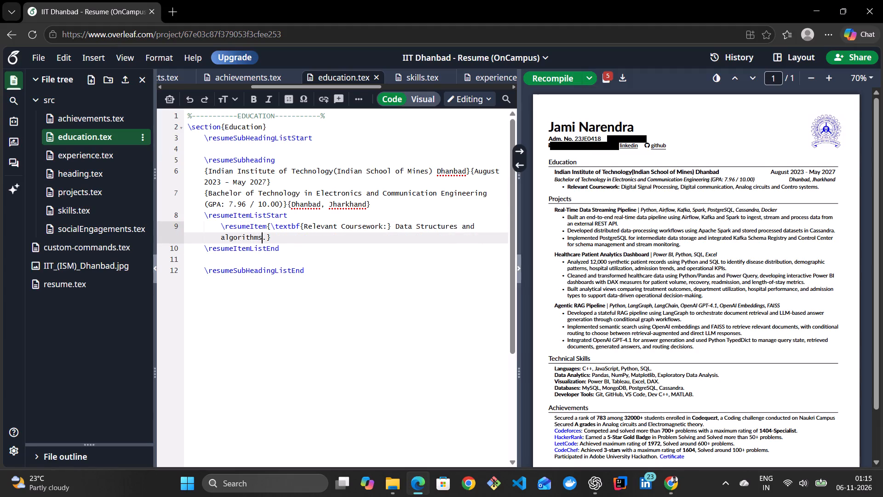
key("comma")
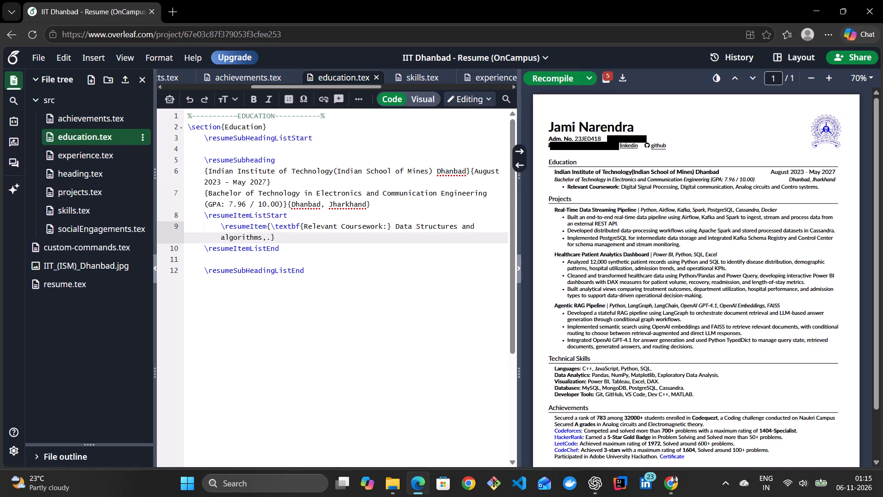
Capitalise the first letter of "algorithms" in the Relevant Coursework line.
key("Left")
key("Left")
key("Left")
key("Left")
key("Left")
key("Left")
key("Left")
key("Left")
key("Left")
key("Left")
key("a")
Add "Operating Systems," after "Data Structures and Algorithms," in the Relevant Coursework line.
key("Right")
key("Right")
key("Right")
key("Right")
key("Right")
key("Right")
key("Right")
key("Right")
key("Right")
key("Right")
key("space")
type("pe")
type("rating")
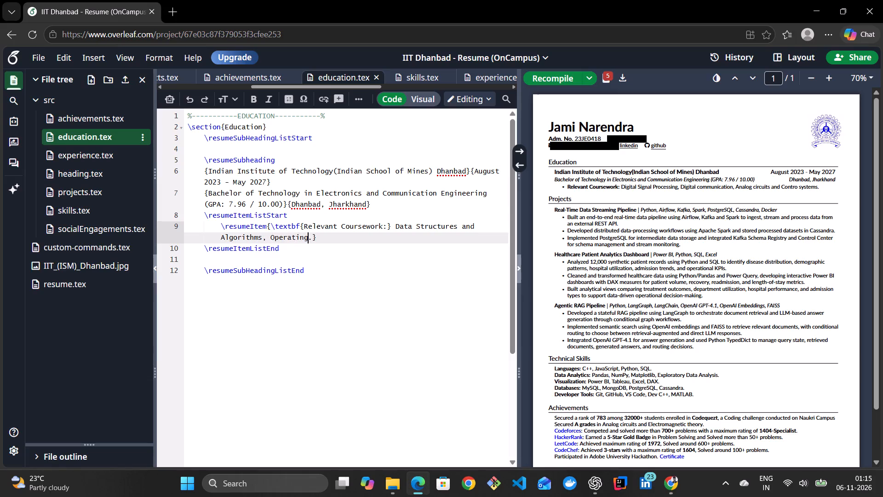
key("space")
key("u")
key("BackSpace")
type("ystems")
type(",")
key("space")
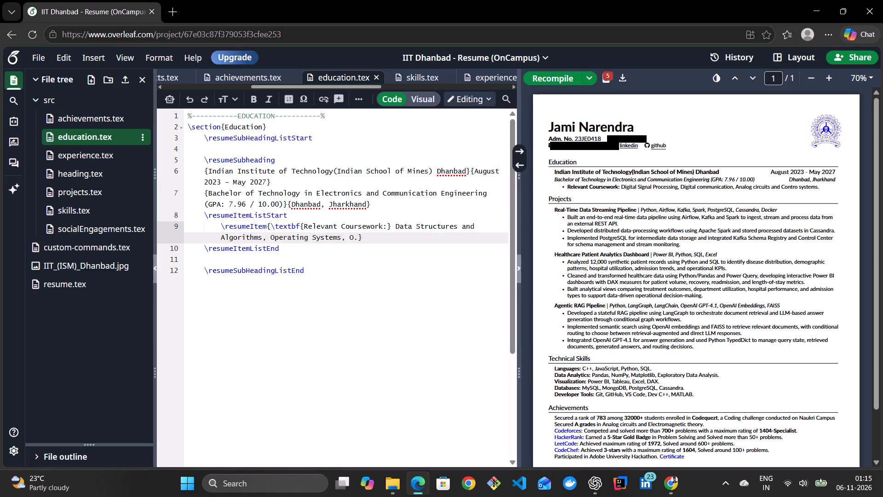
Complete the Relevant Coursework line with "Object Oriented Programming, DBMS" before the closing full stop.
key("b")
type("ject")
key("space")
type("riented")
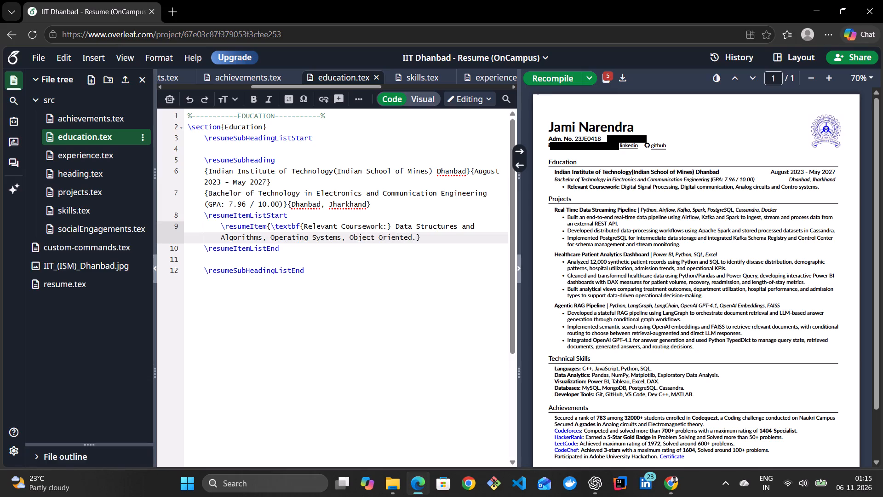
key("space")
type("rogramming")
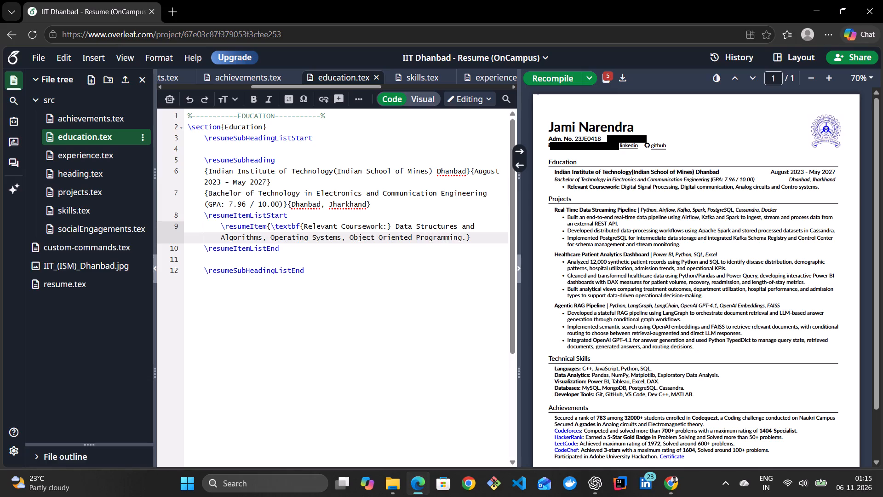
type(",")
key("space")
key("d")
type("BMS")
left_click(545, 78)
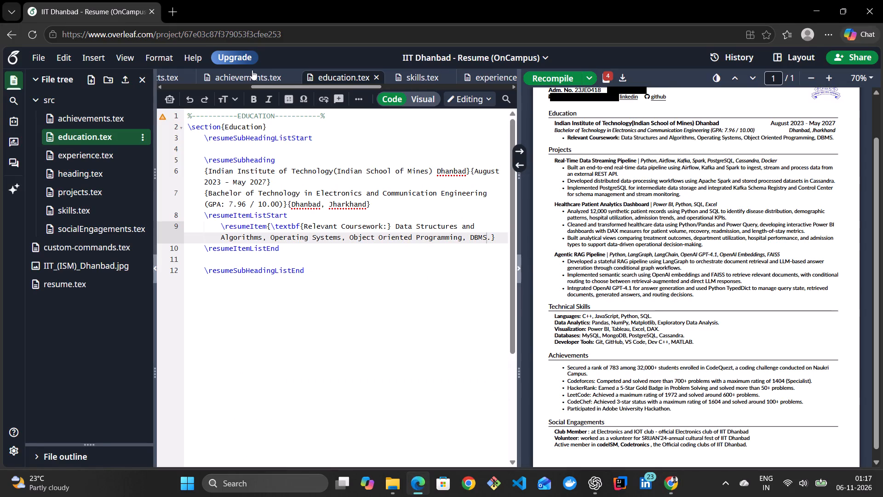
scroll(229, 72, "right", 2)
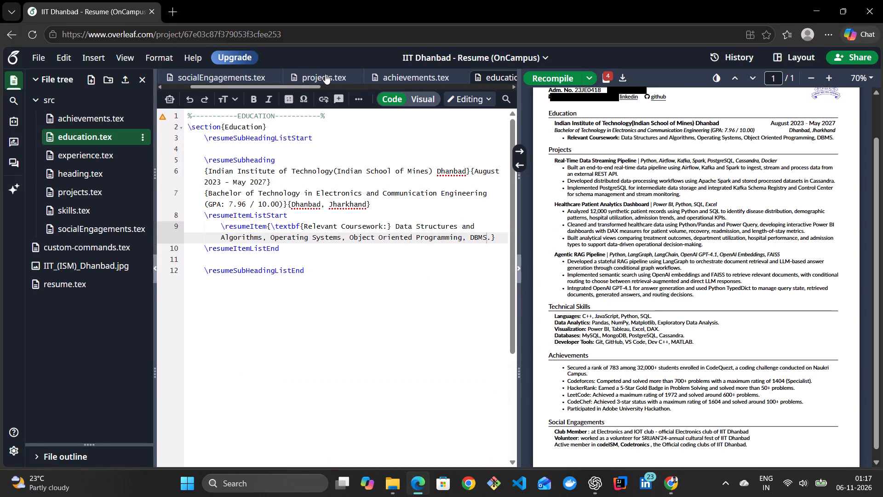
left_click(325, 74)
left_click(306, 192)
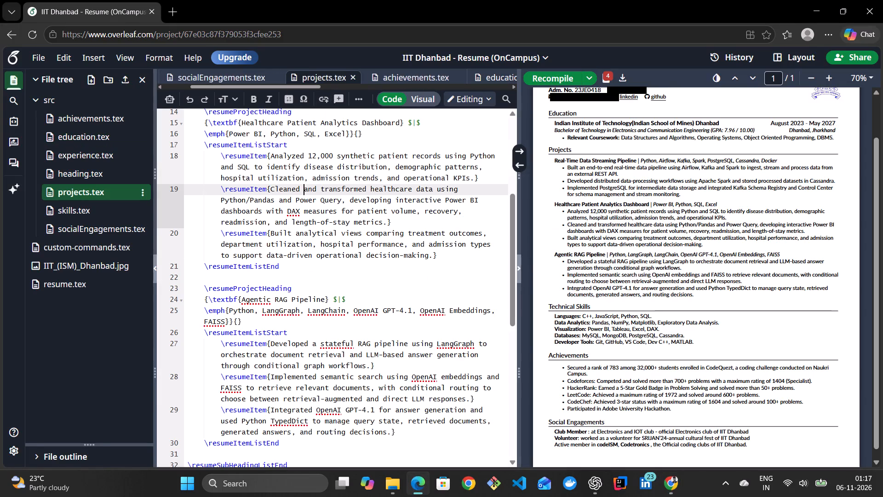
key("ctrl+a")
key("BackSpace")
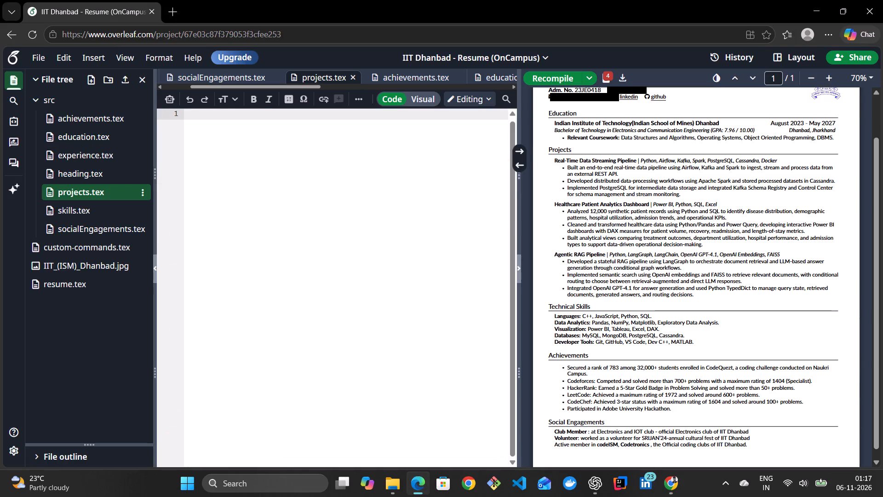
key("ctrl+v")
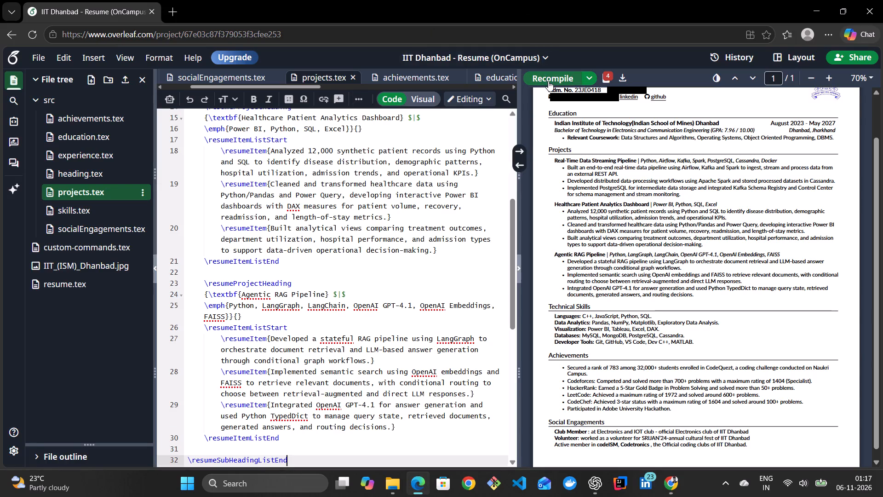
Recompile the resume and look over the updated PDF preview down to Social Engagements.
left_click(548, 81)
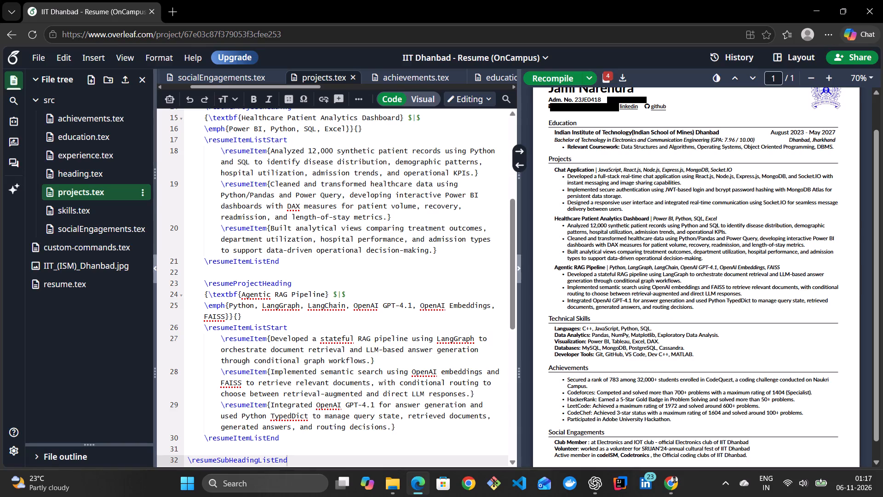
scroll(618, 337, "down", 3)
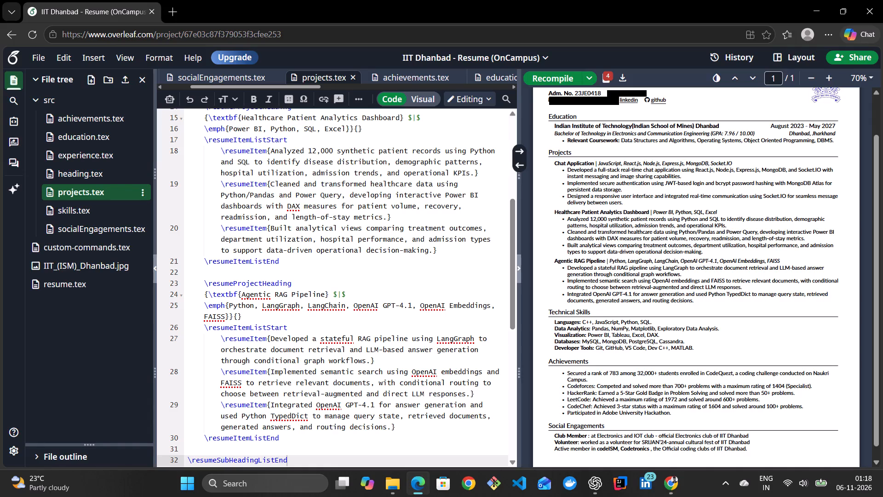
left_click(393, 491)
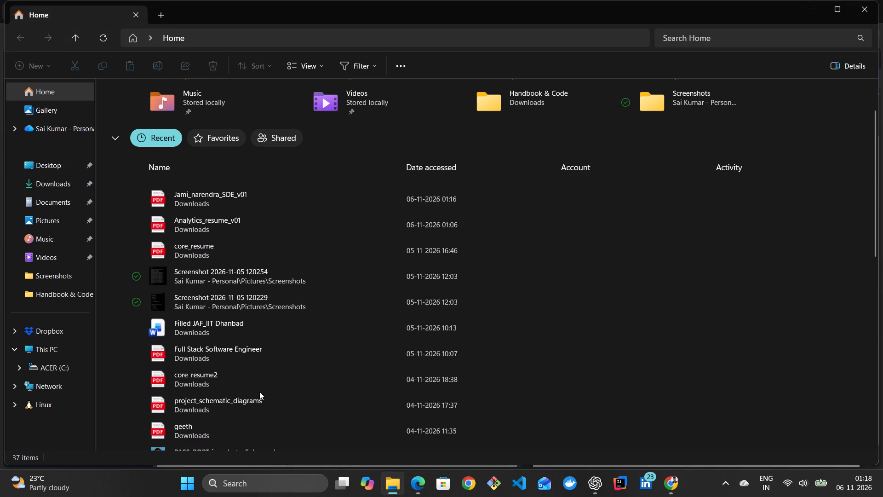
double_click(258, 192)
scroll(344, 267, "down", 1)
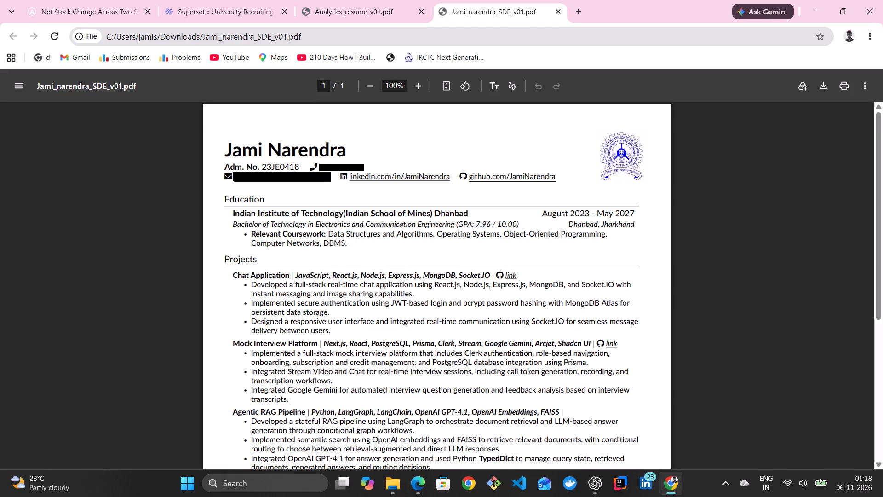
scroll(344, 267, "down", 5)
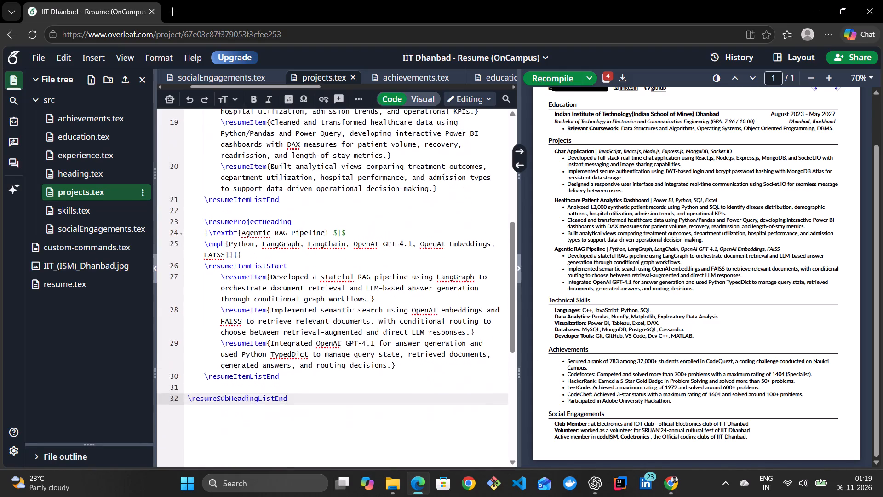
scroll(473, 352, "up", 1)
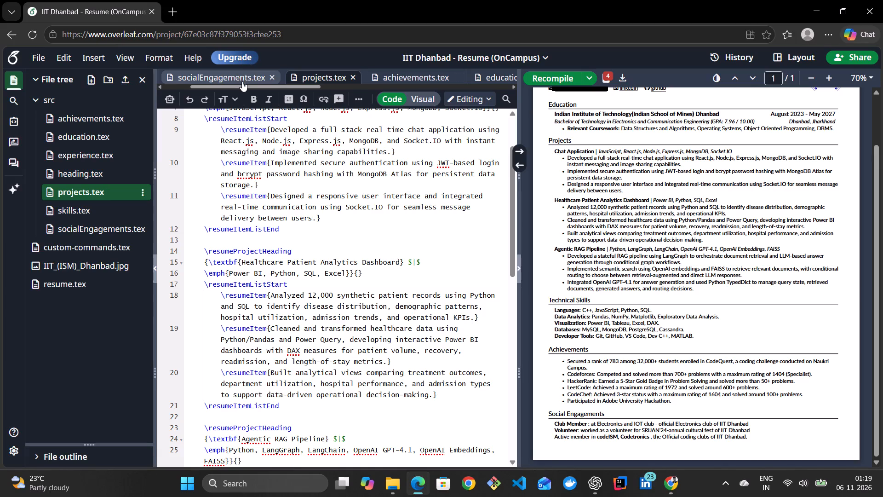
Go back to the Overleaf project list and open the other resume project, the one named after its owner.
left_click(11, 35)
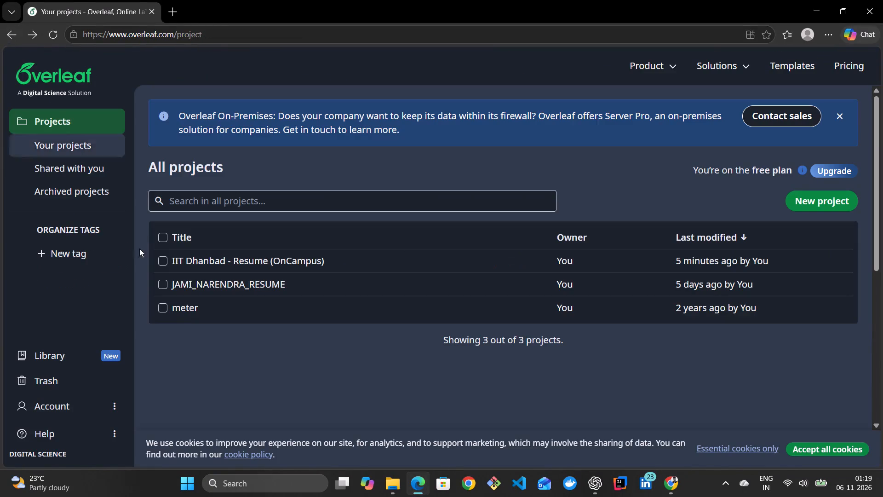
left_click(226, 283)
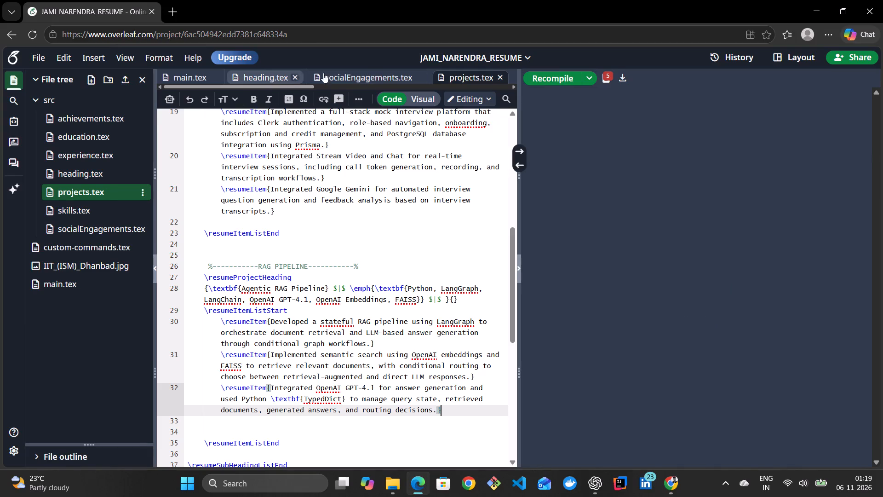
Copy the Web Technologies & Frameworks line from skills.tex in the resume project named after its owner.
scroll(353, 78, "left", 2)
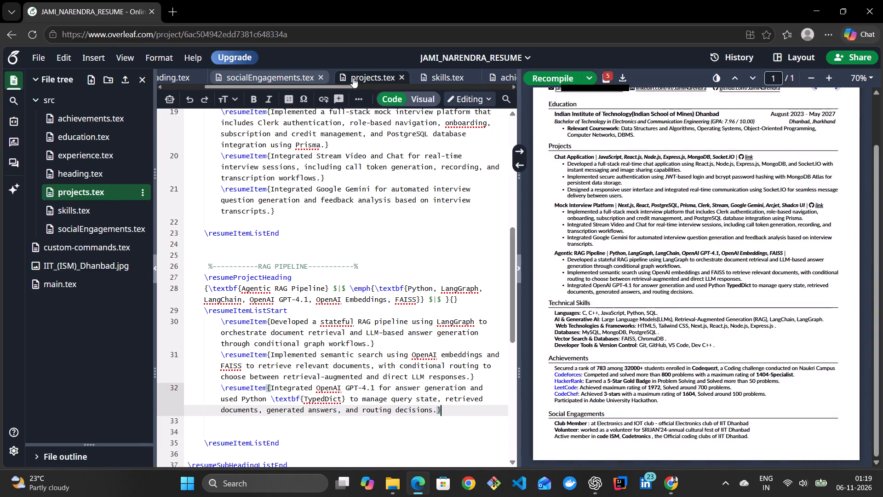
left_click(431, 81)
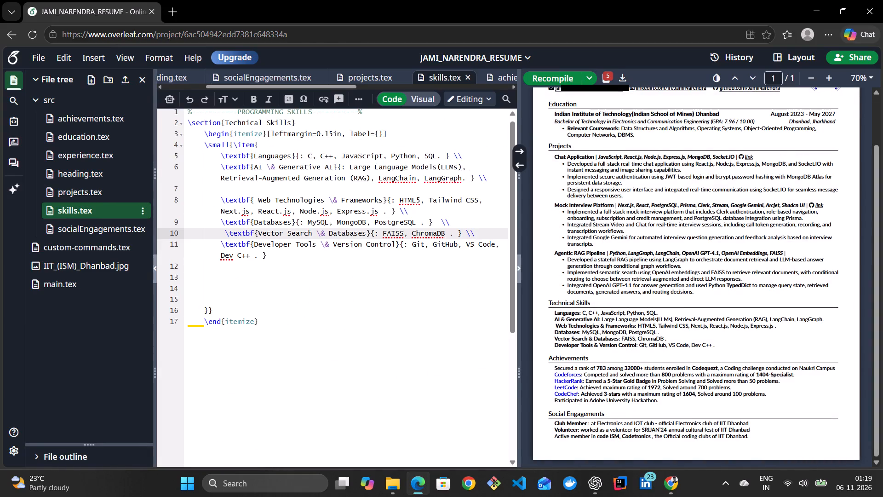
left_click(257, 200)
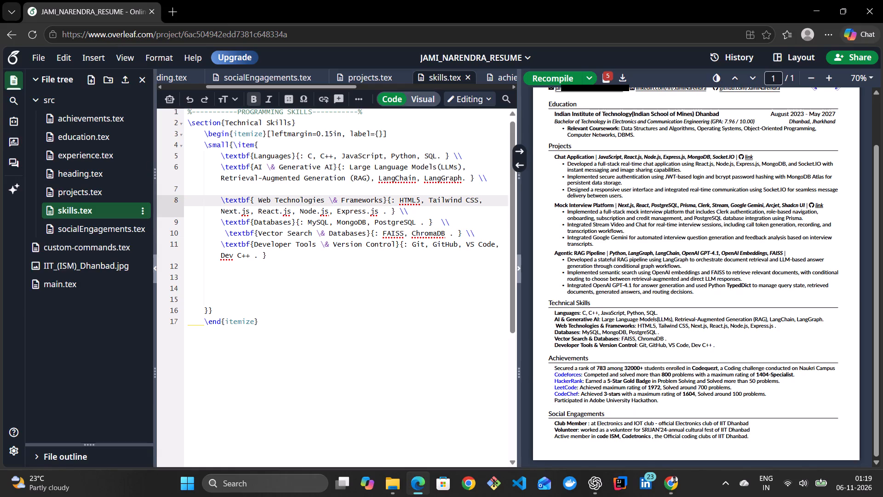
left_click_drag(215, 197, 412, 218)
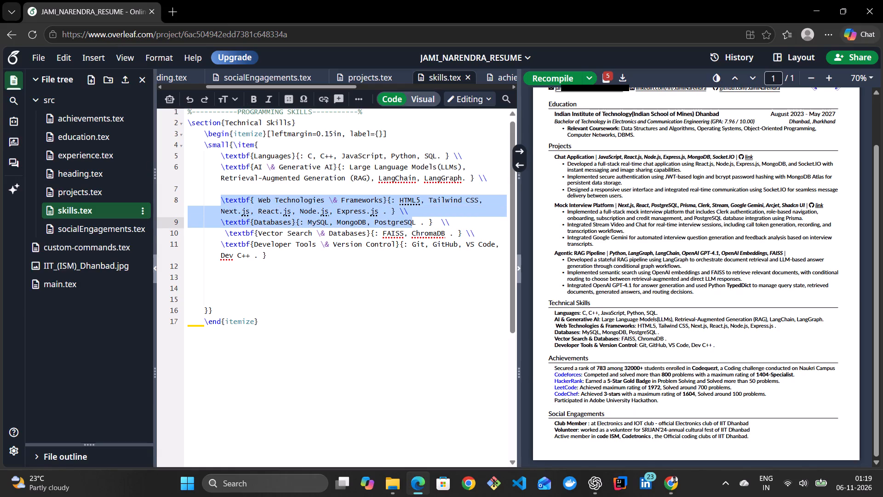
left_click_drag(412, 218, 412, 214)
key("ctrl+c")
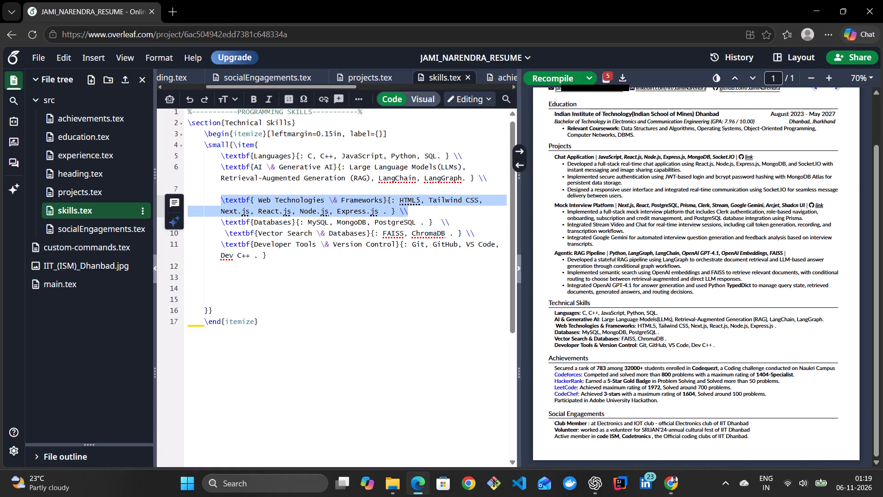
key("ctrl+c")
left_click(426, 212)
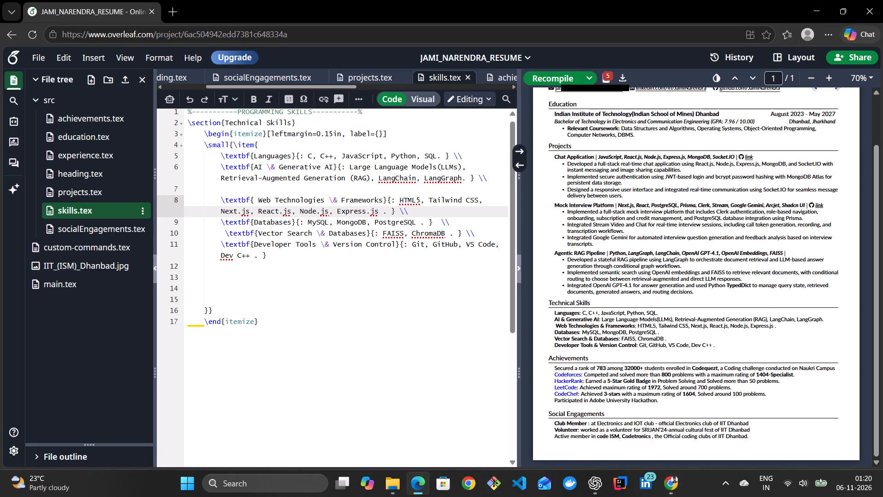
In the IIT Dhanbad on-campus resume's skills.tex, replace the Visualization line with the copied Web Technologies & Frameworks line and recompile.
left_click(7, 31)
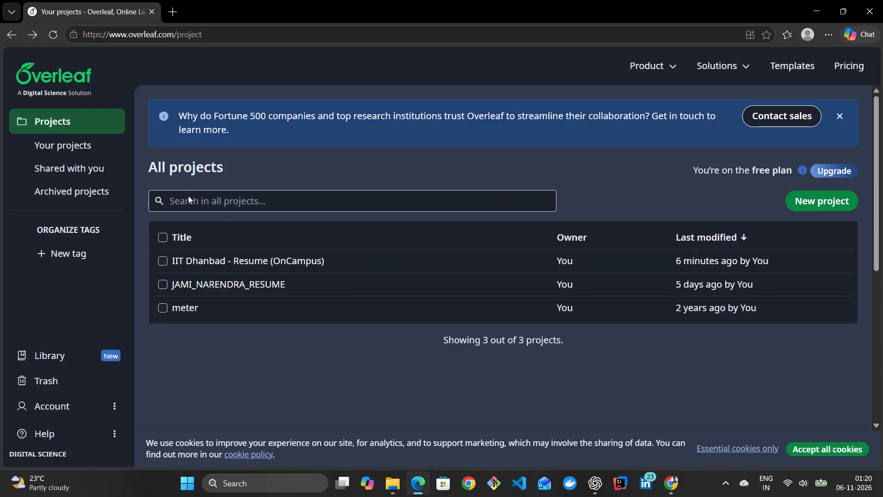
left_click(278, 261)
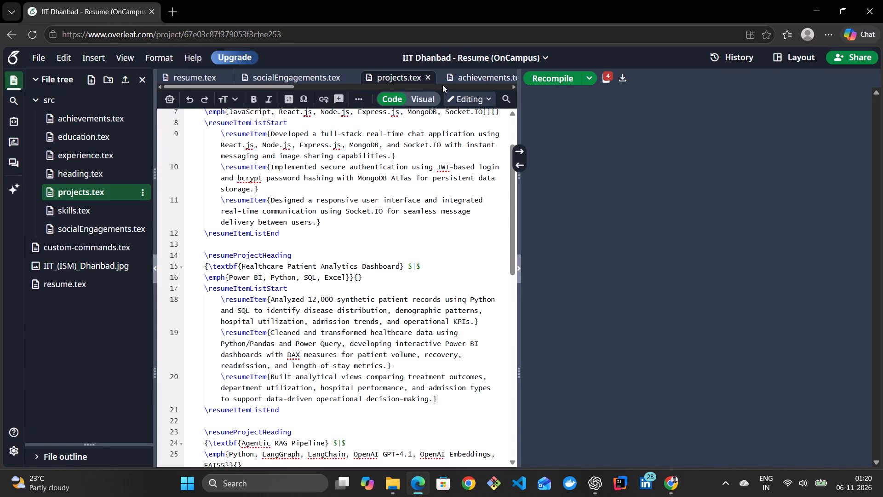
scroll(427, 72, "left", 6)
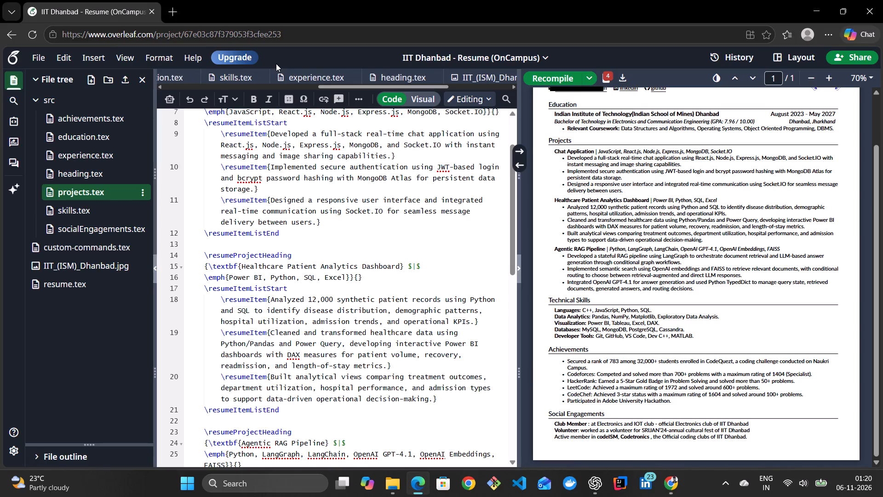
left_click(224, 74)
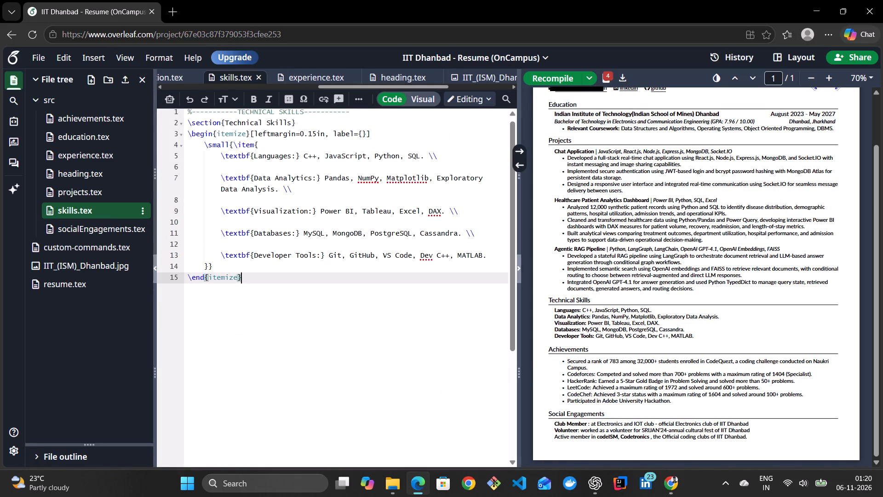
left_click_drag(215, 209, 281, 207)
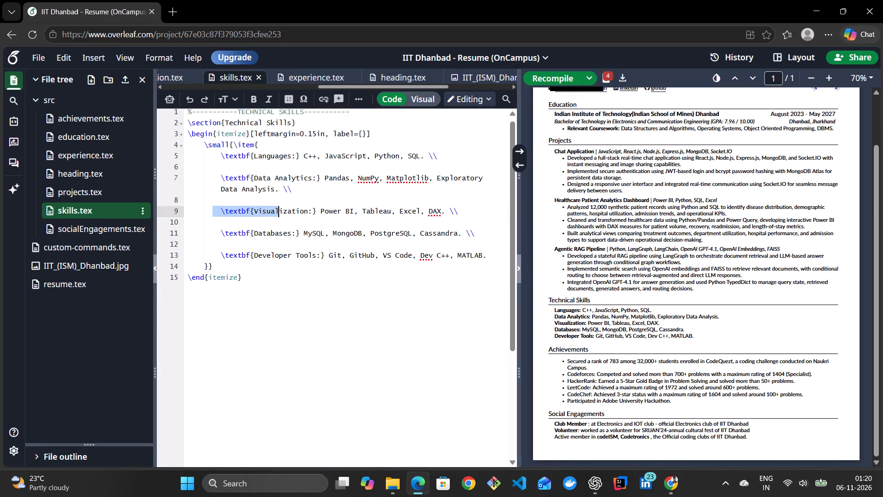
left_click_drag(281, 207, 459, 214)
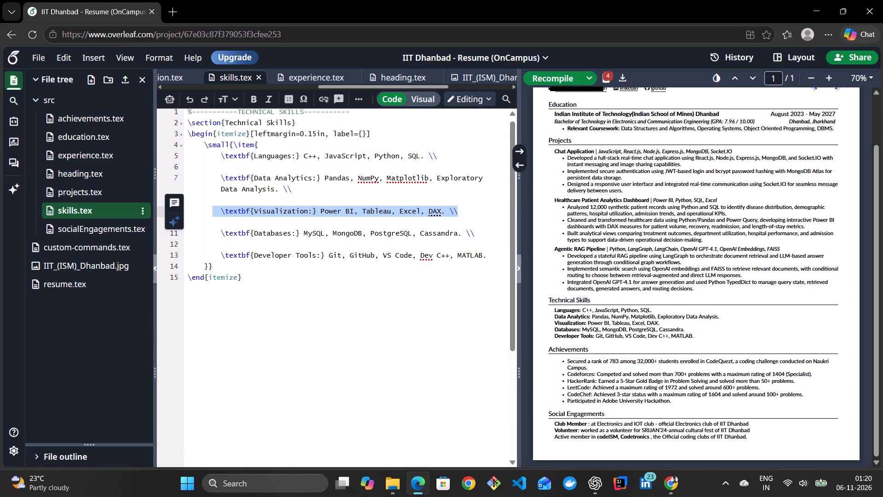
key("BackSpace")
key("ctrl+v")
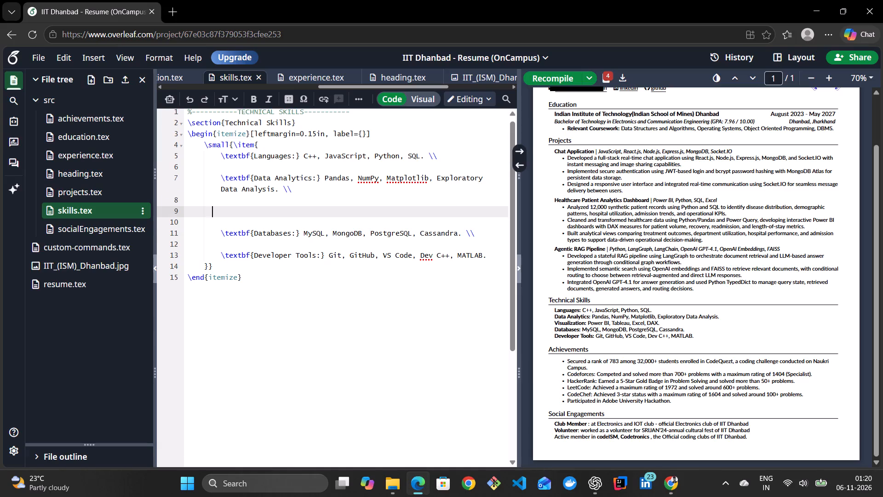
left_click(549, 76)
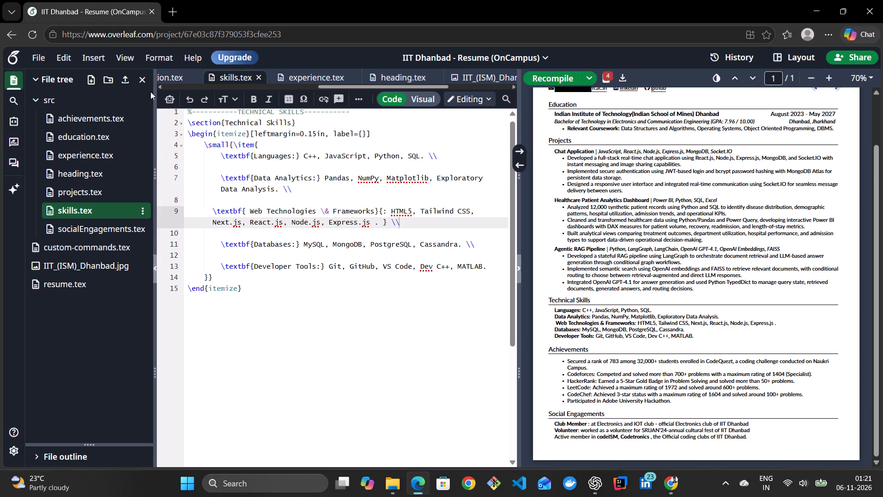
Reopen the resume project named after its owner and copy the linked Codeforces, HackerRank, LeetCode and CodeChef entries from achievements.tex.
left_click(8, 35)
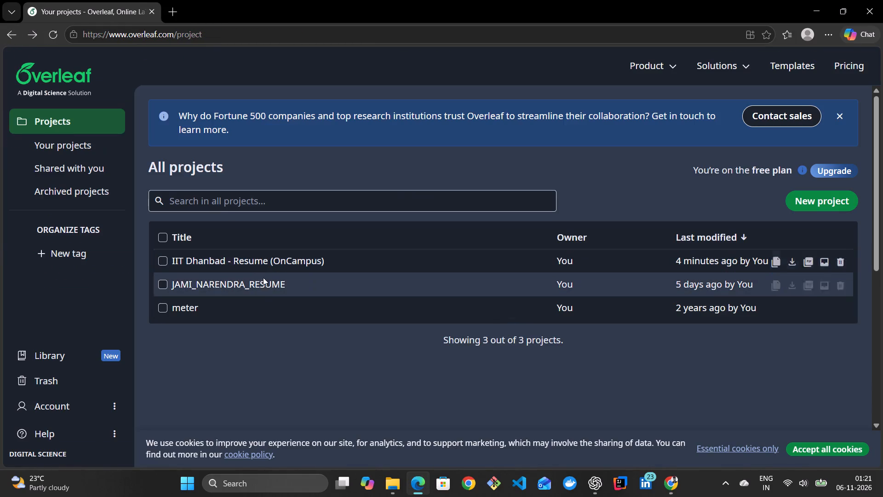
double_click(265, 283)
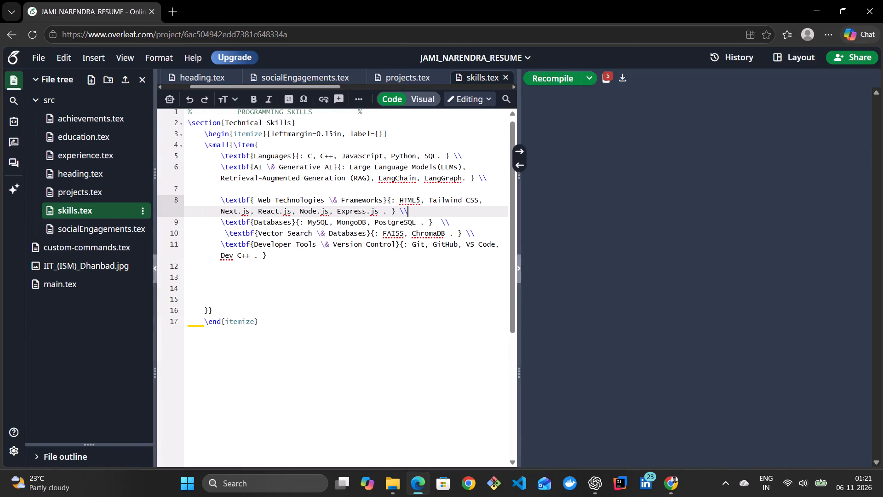
scroll(266, 197, "up", 2)
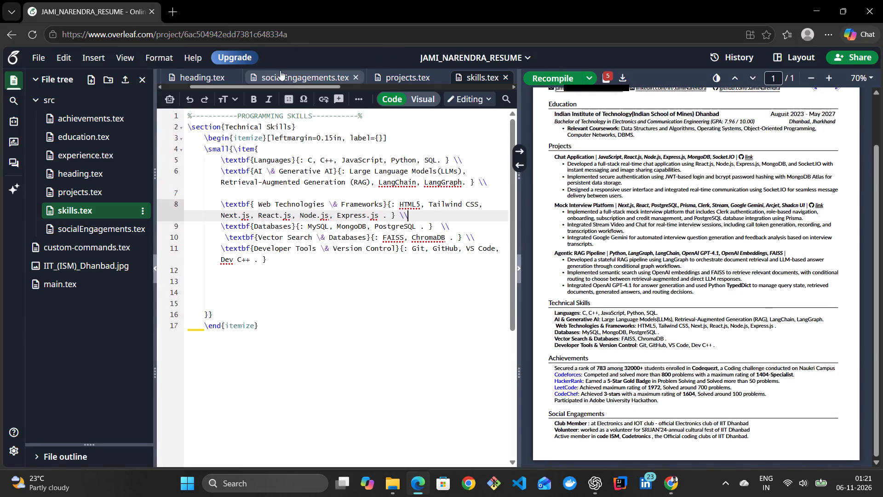
scroll(300, 75, "right", 3)
scroll(300, 75, "left", 3)
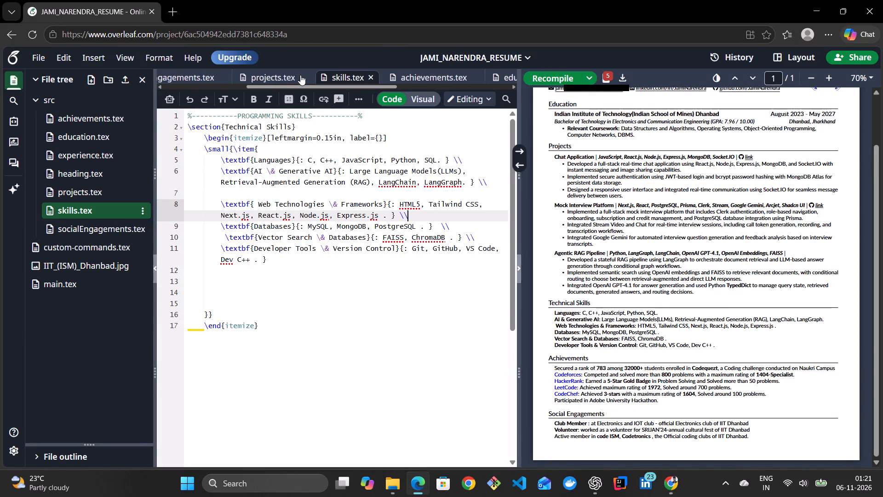
left_click(429, 69)
left_click(423, 78)
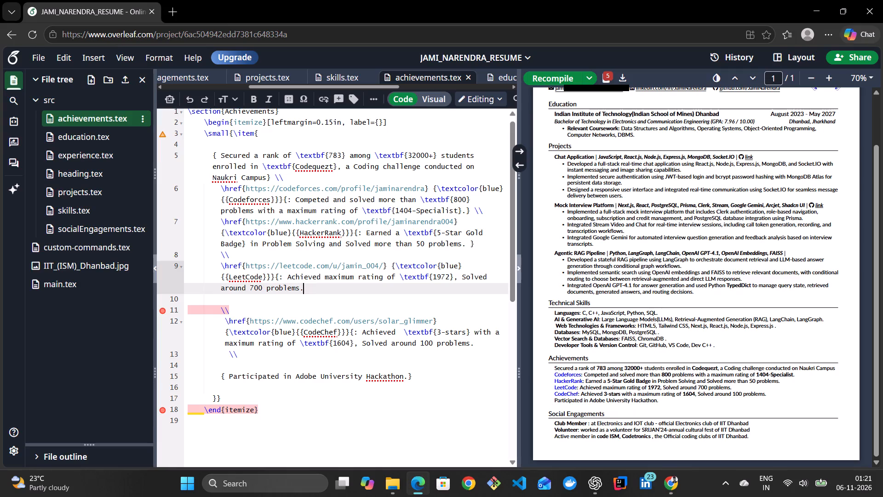
left_click_drag(218, 187, 225, 189)
left_click_drag(225, 189, 341, 264)
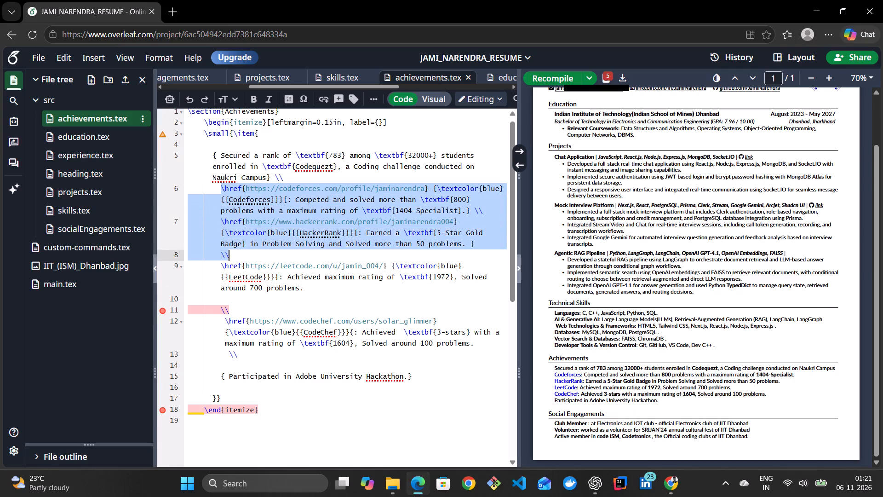
left_click_drag(341, 264, 301, 353)
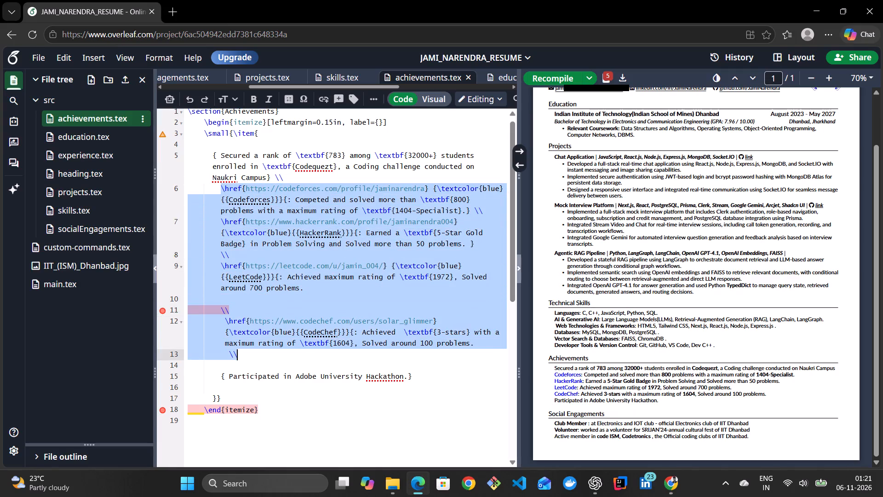
left_click_drag(301, 353, 299, 353)
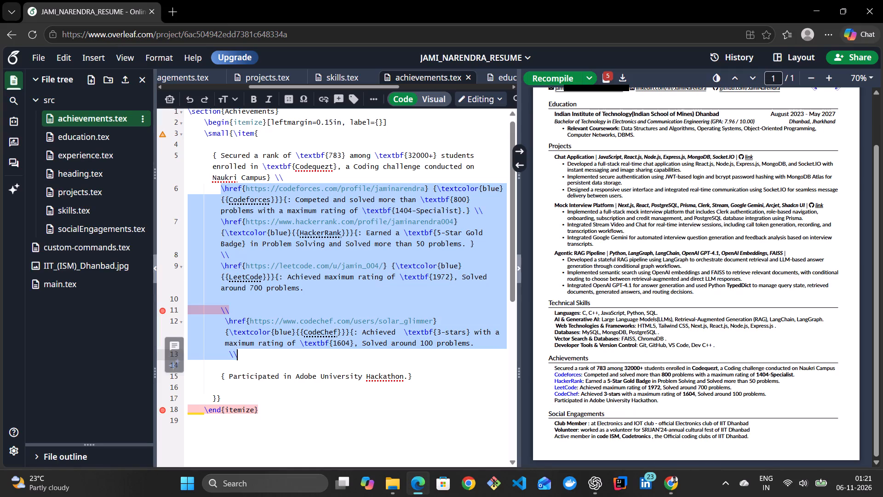
key("ctrl+c")
left_click(299, 353)
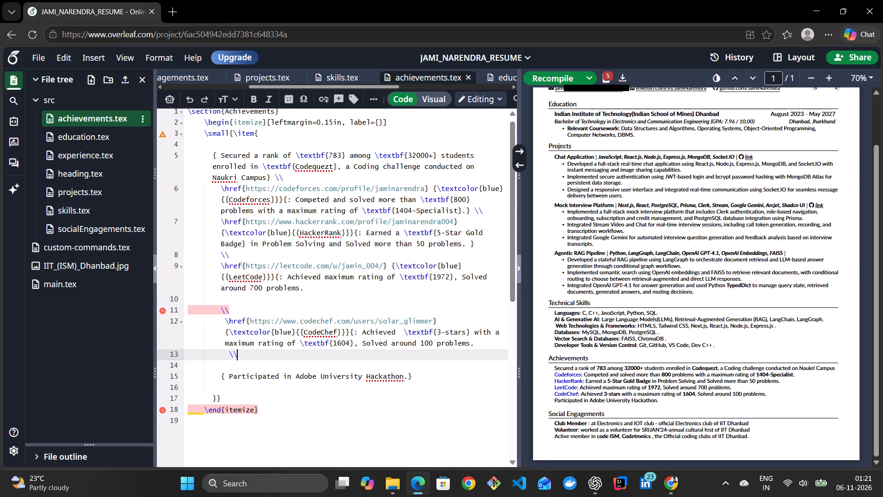
In the on-campus resume's achievements.tex, replace the Codeforces through CodeChef items with the copied linked entries.
left_click(7, 33)
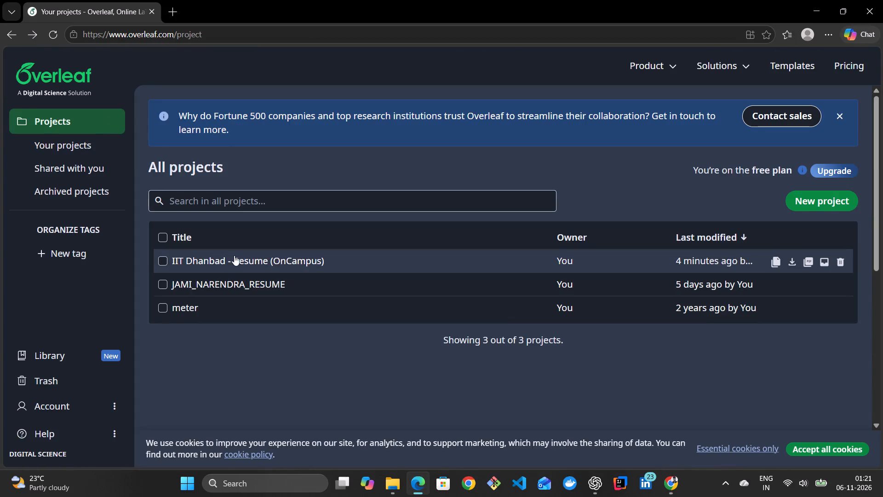
left_click(239, 257)
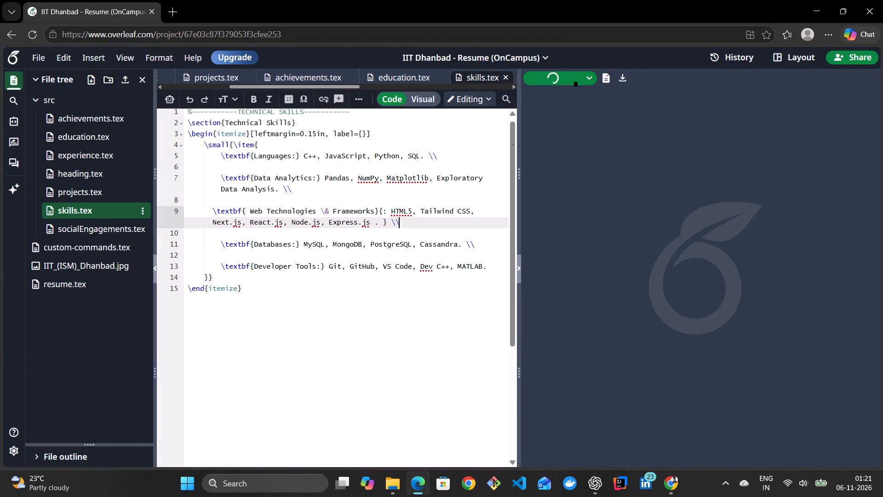
left_click(310, 73)
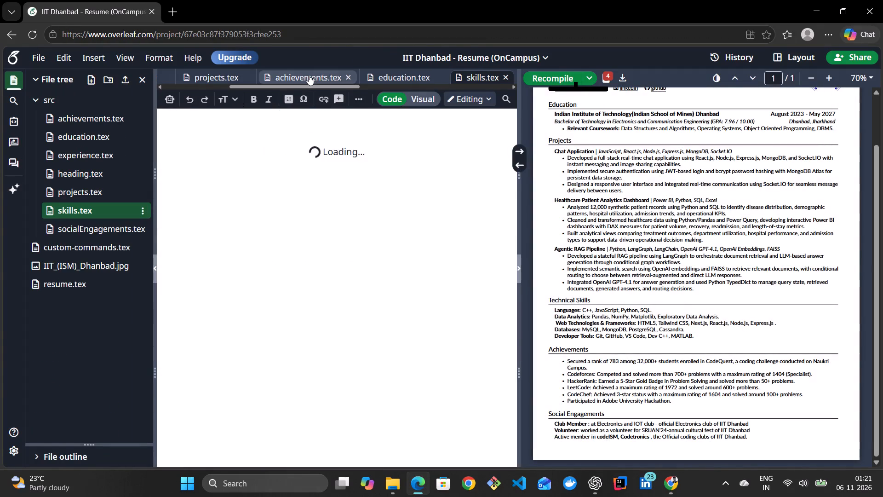
left_click(251, 194)
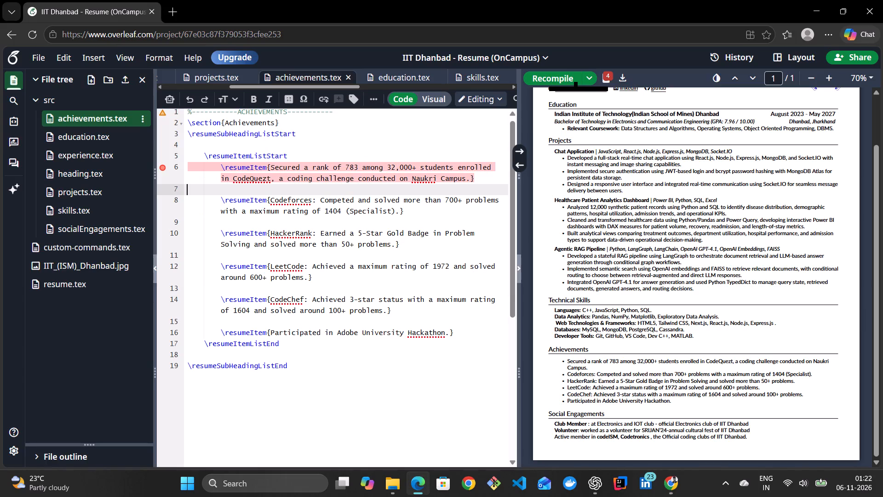
left_click(241, 187)
left_click_drag(218, 200, 408, 312)
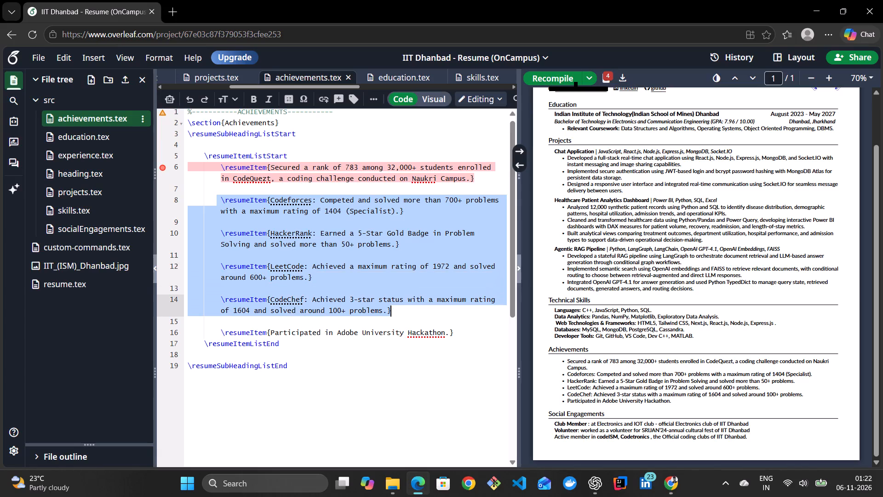
left_click_drag(408, 312, 411, 312)
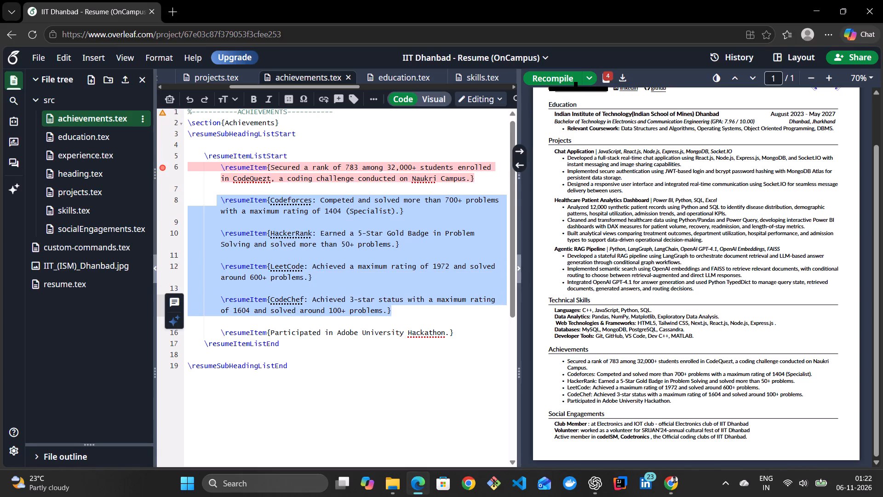
key("BackSpace")
key("ctrl+v")
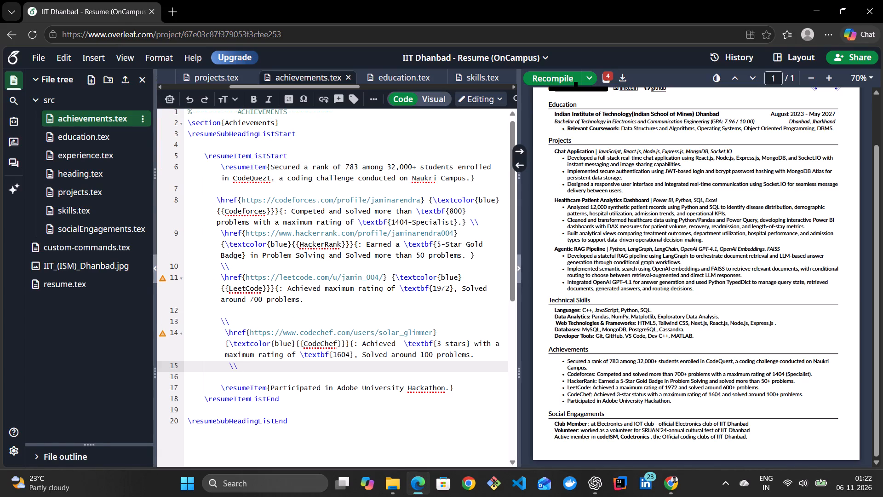
Add a LaTeX line break (\\) after the CodeQuezt rank item in achievements.tex.
left_click(482, 179)
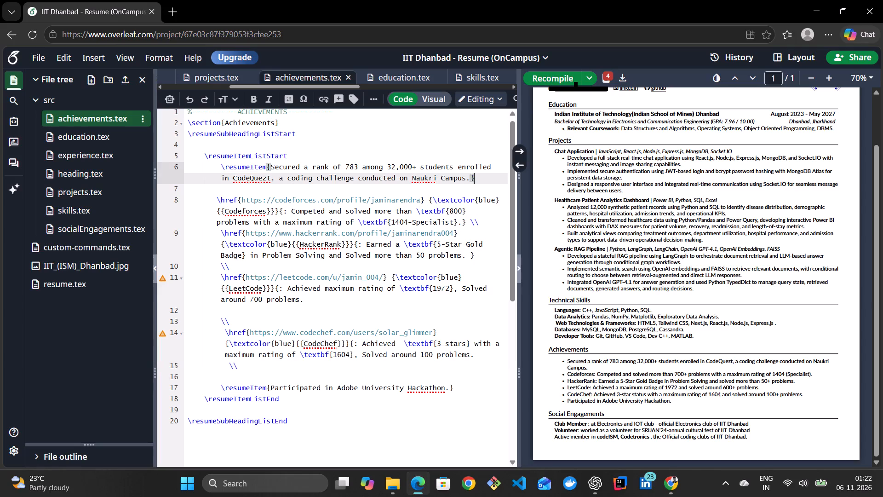
key("space")
type("\\\\")
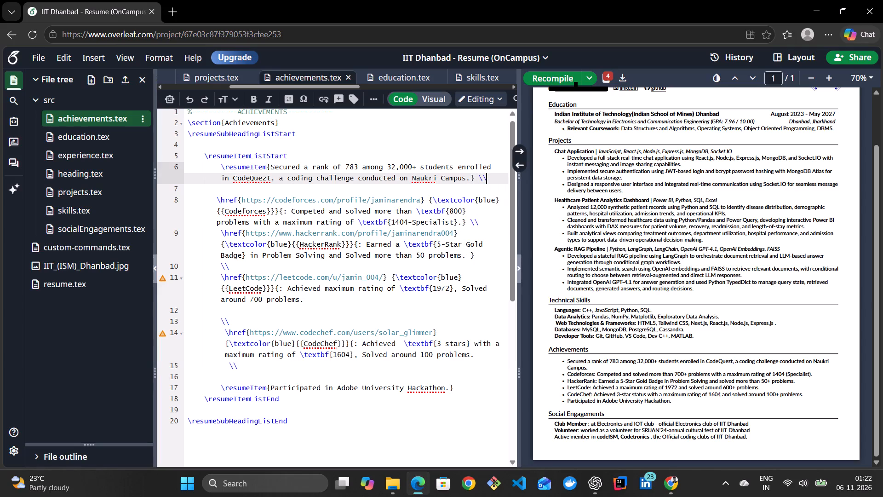
Recompile the on-campus resume with the linked achievements entries and the line break after the CodeQuezt item.
left_click(549, 78)
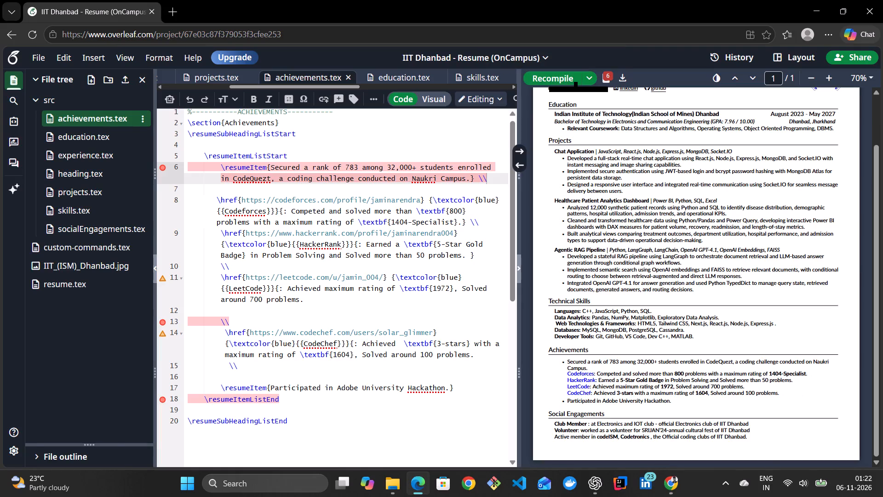
left_click(307, 157)
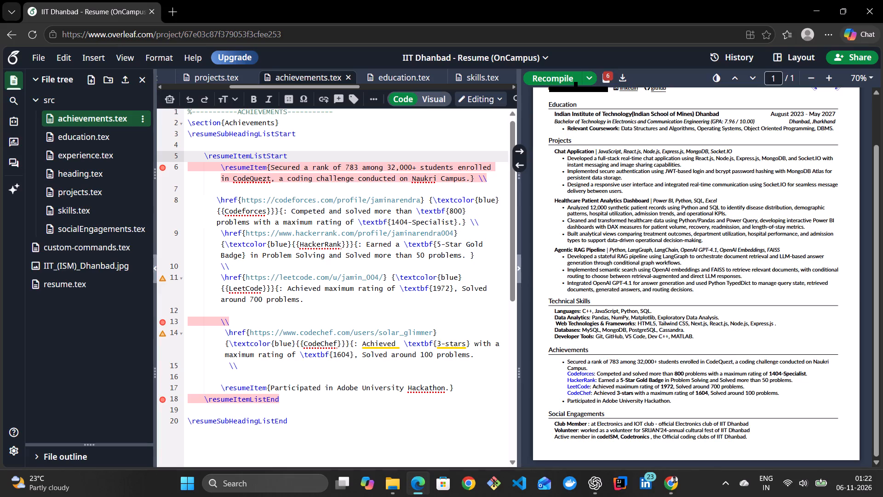
left_click(303, 159)
left_click(342, 159)
Wrap the linked Codeforces entry in achievements.tex in a \resumeItem{...} command and recompile the resume.
left_click_drag(213, 197, 331, 205)
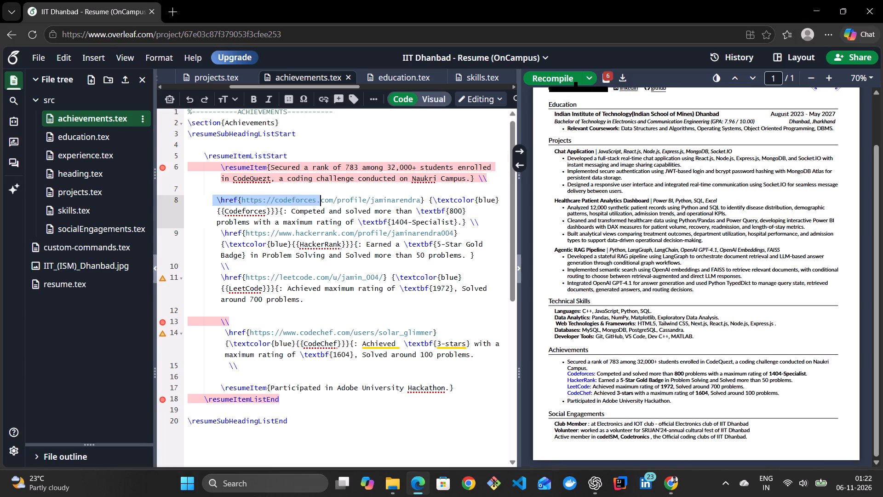
left_click_drag(331, 205, 455, 214)
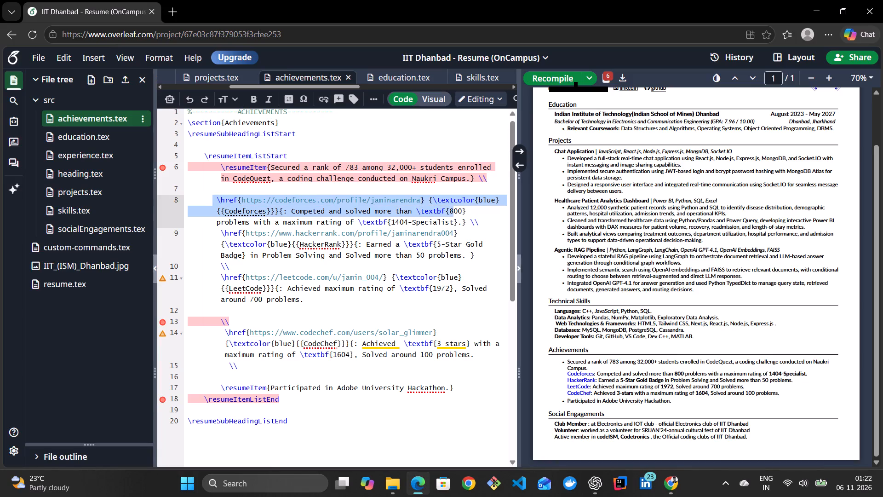
left_click_drag(455, 214, 458, 219)
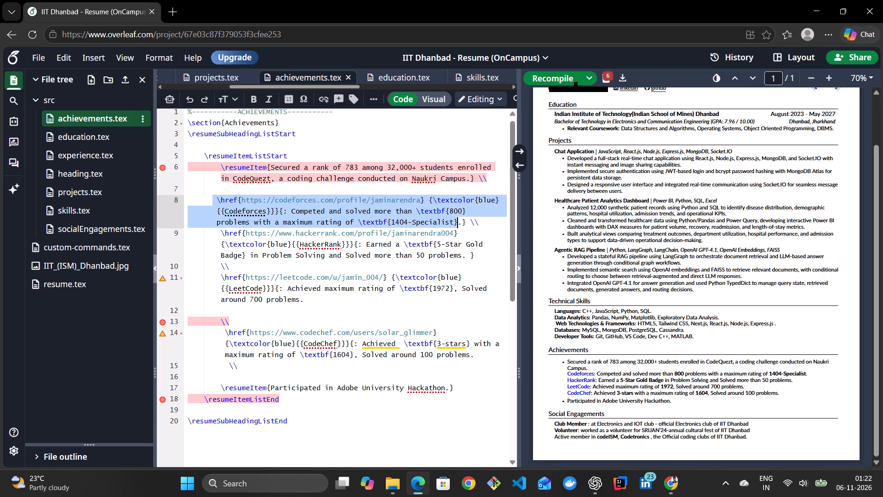
left_click_drag(458, 219, 465, 220)
key("shift+braceleft")
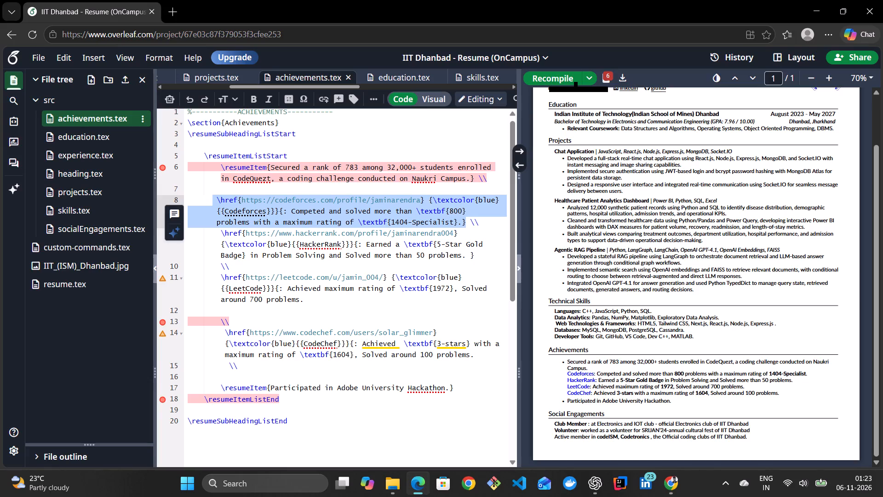
left_click(211, 201)
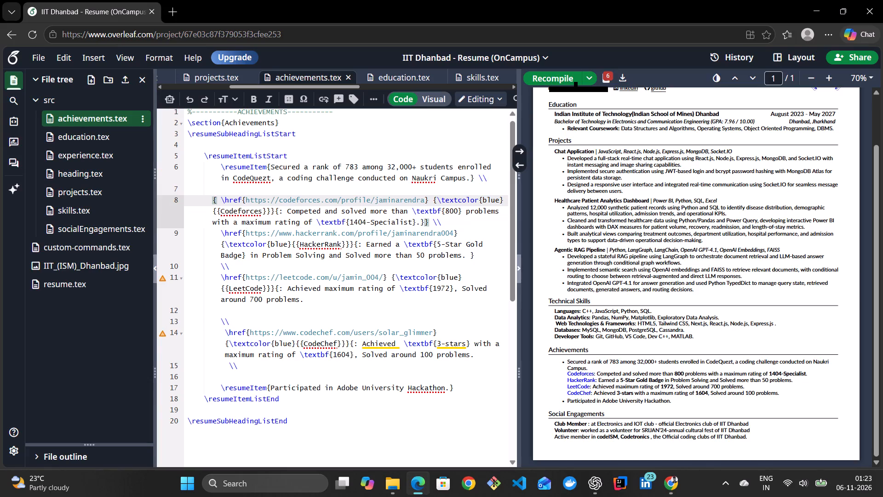
key("backslash")
type("resu")
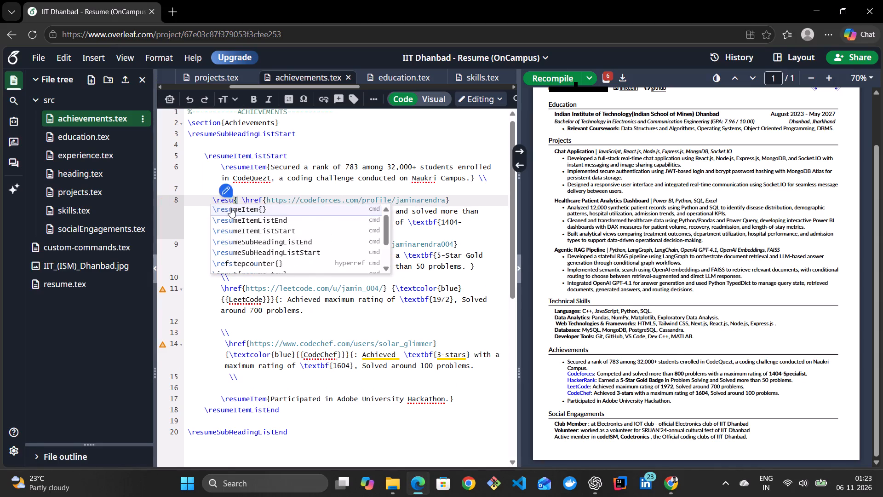
left_click(230, 208)
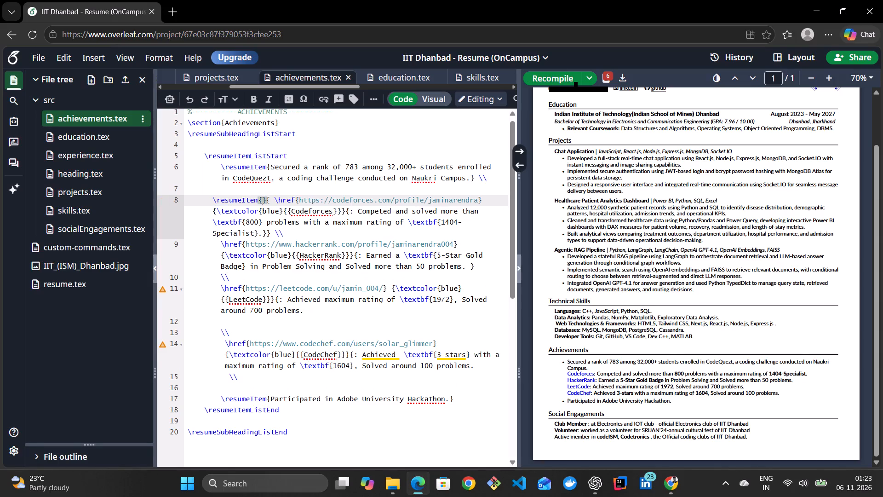
key("Right")
key("BackSpace")
key("BackSpace")
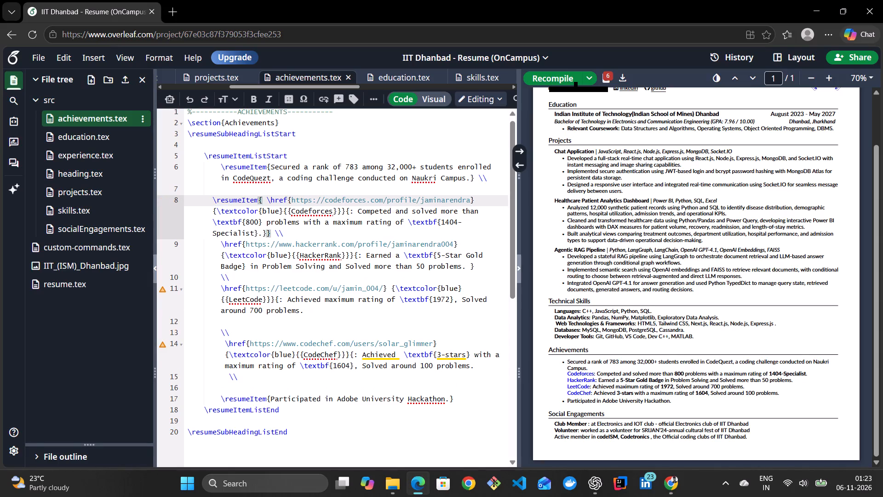
left_click(554, 75)
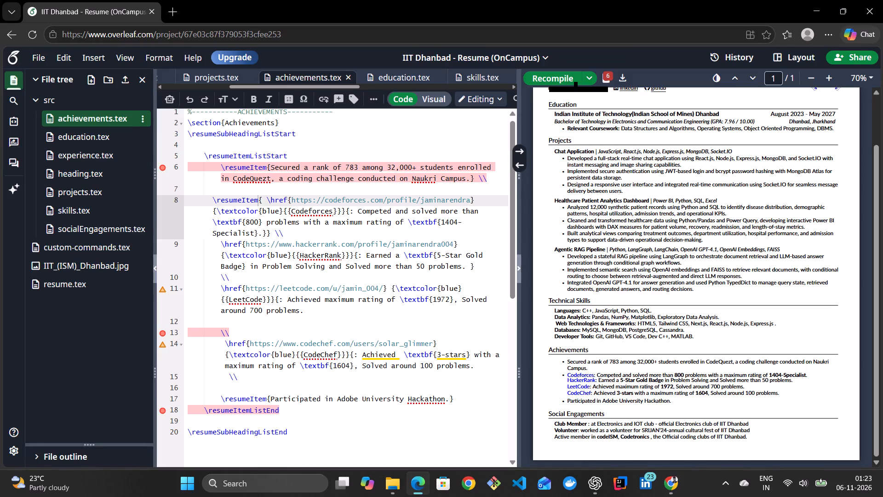
Copy the \resumeItem command from the Codeforces entry and wrap the linked HackerRank entry in \resumeItem{...}.
left_click_drag(212, 201, 224, 199)
left_click_drag(224, 199, 259, 196)
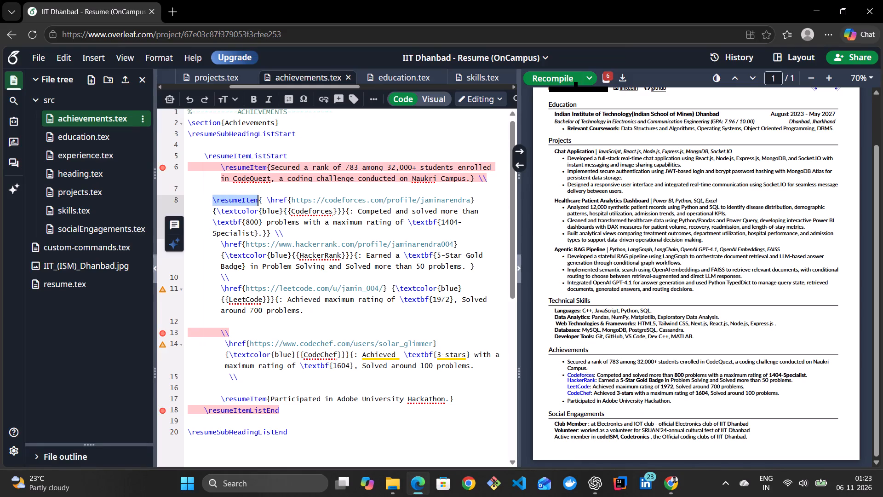
key("ctrl+c")
left_click(262, 197)
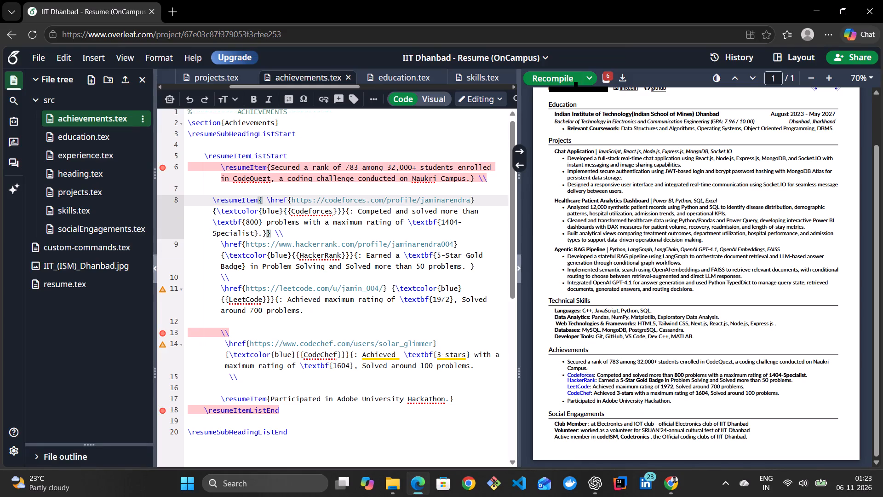
left_click_drag(218, 245, 333, 264)
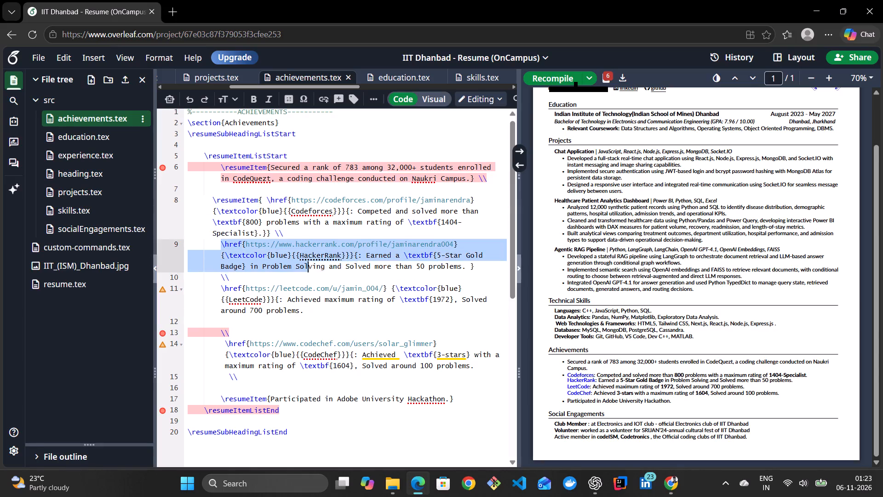
left_click_drag(333, 264, 476, 268)
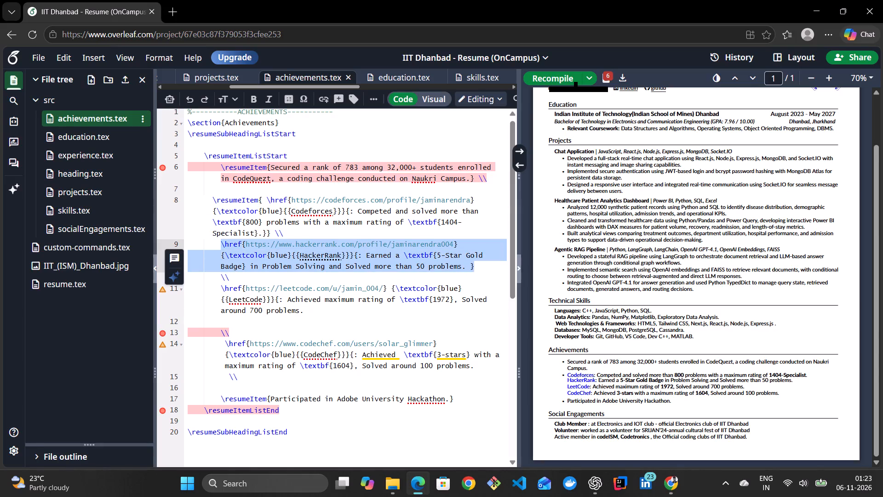
key("shift+braceleft")
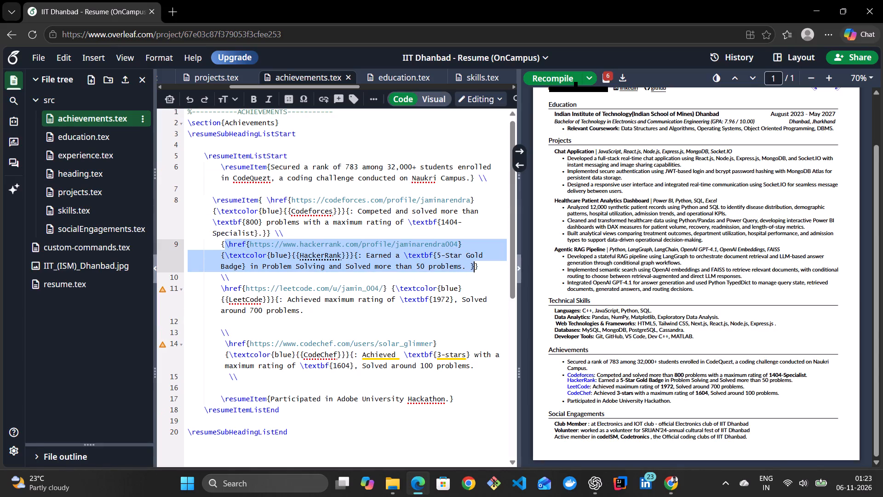
left_click(223, 243)
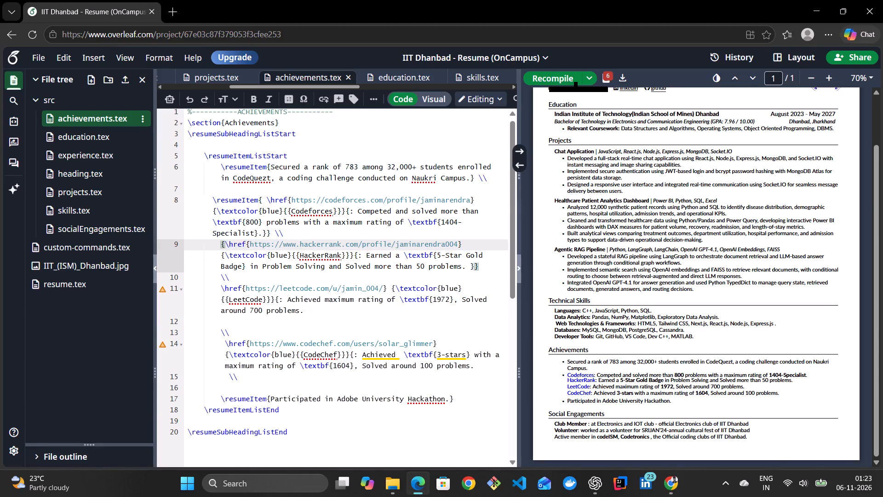
key("ctrl+v")
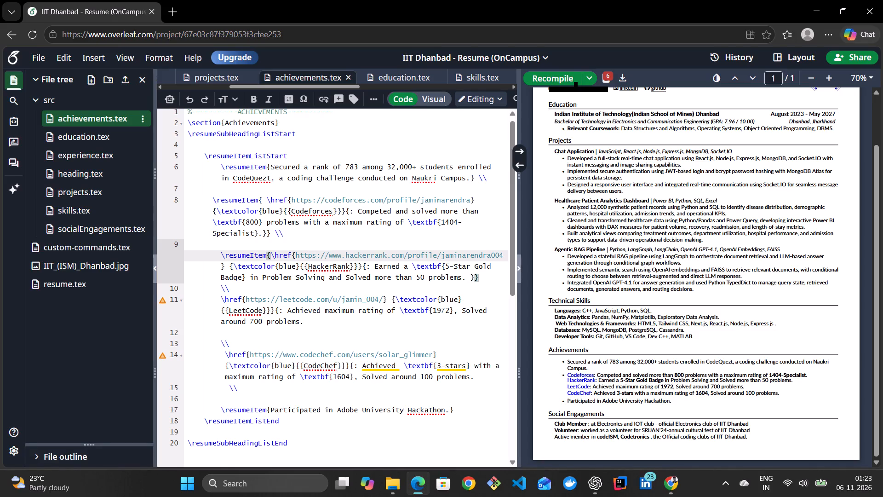
Wrap the linked LeetCode entry in achievements.tex in braces preceded by the copied \resumeItem command.
left_click_drag(220, 301, 305, 323)
key("shift+braceleft")
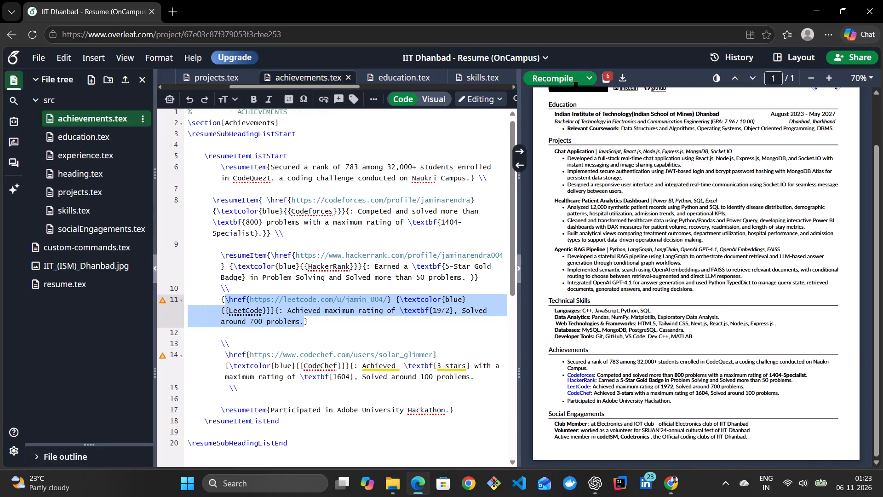
left_click(220, 298)
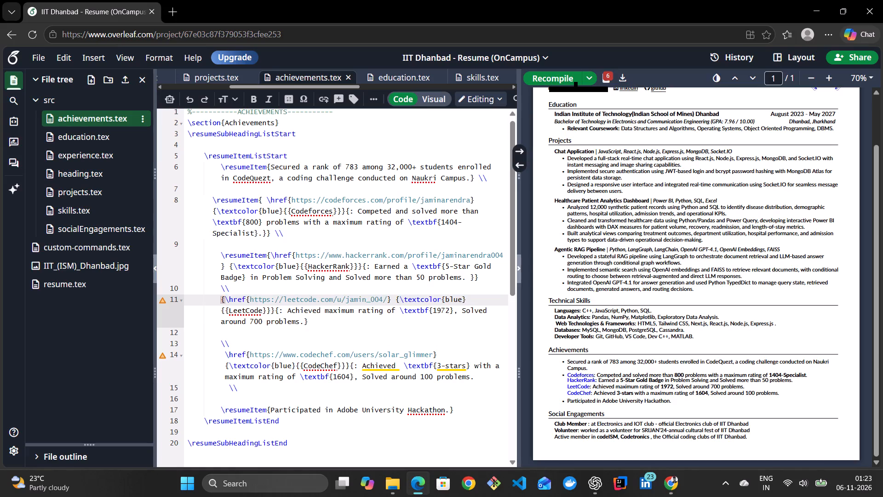
key("ctrl+v")
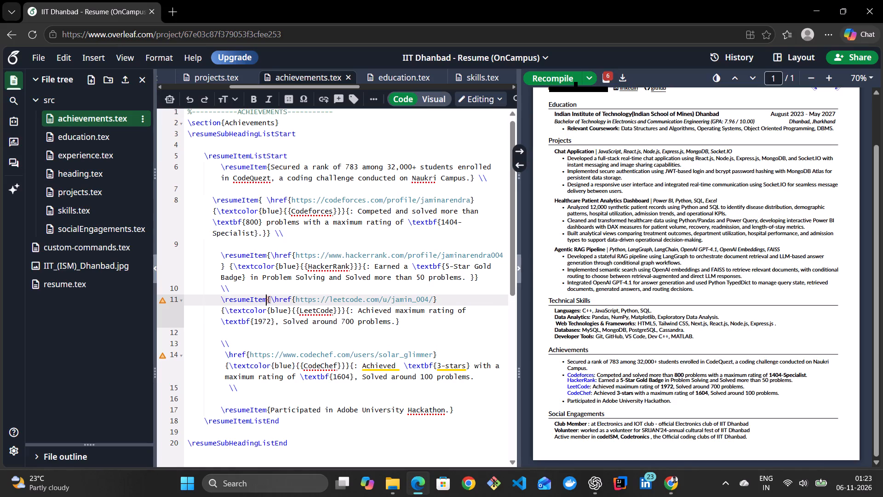
Wrap the linked CodeChef entry in achievements.tex in \resumeItem{...} and recompile the resume.
left_click_drag(224, 353, 267, 368)
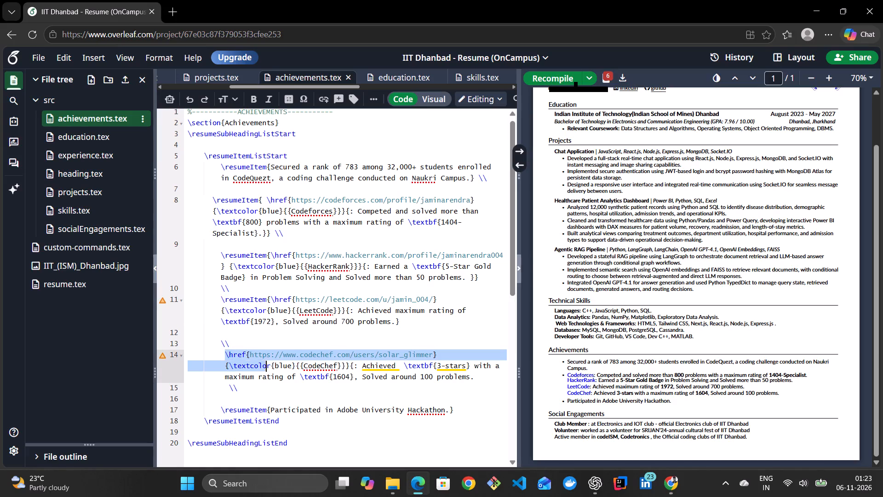
left_click_drag(267, 368, 464, 381)
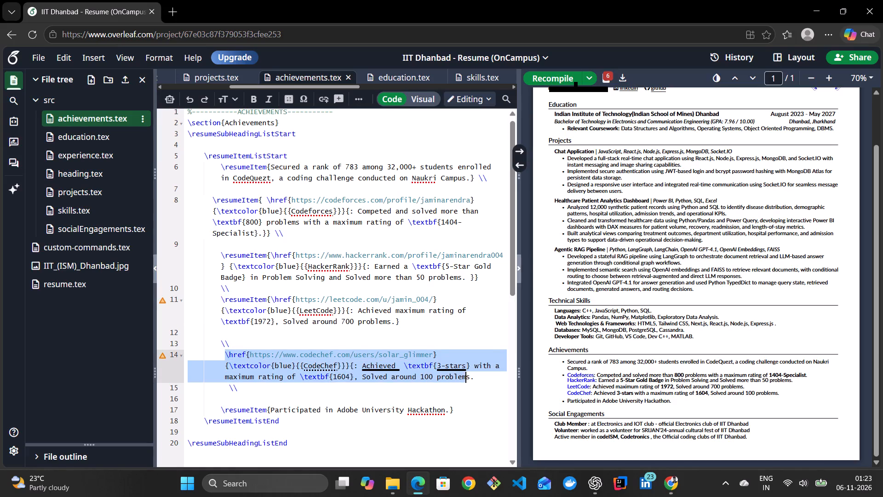
left_click_drag(464, 381, 475, 381)
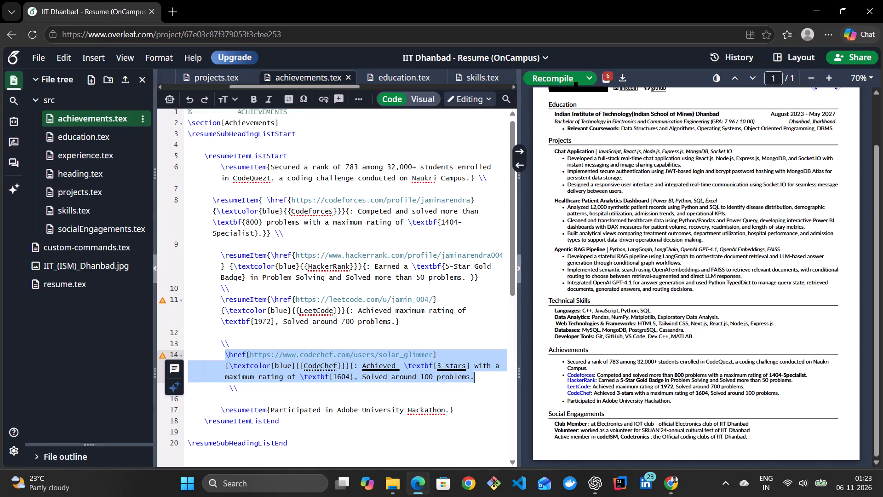
key("shift+braceleft")
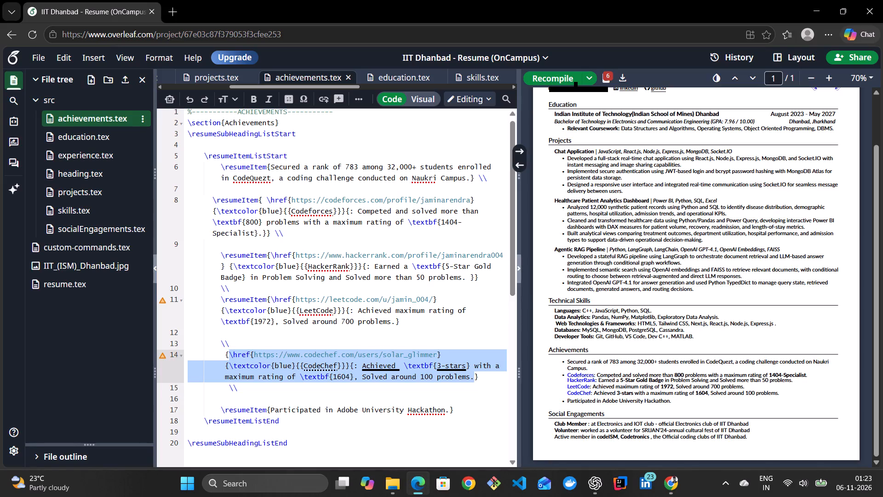
left_click(223, 357)
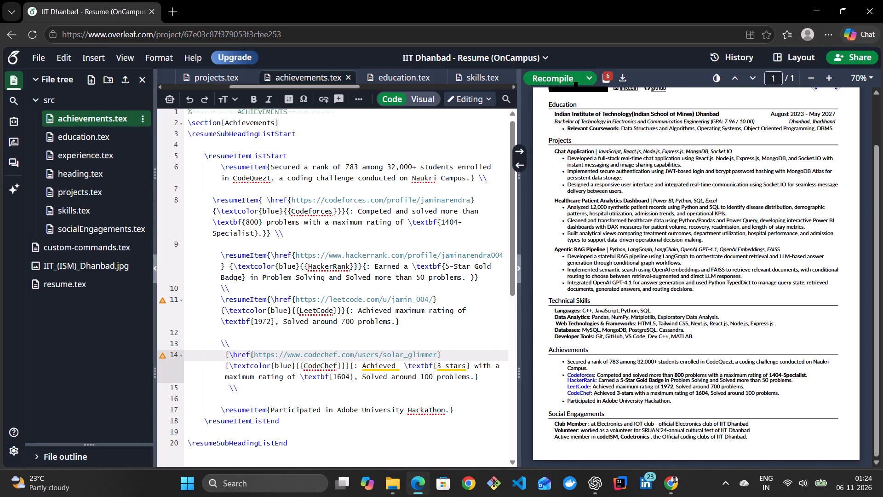
key("Right")
key("ctrl+v")
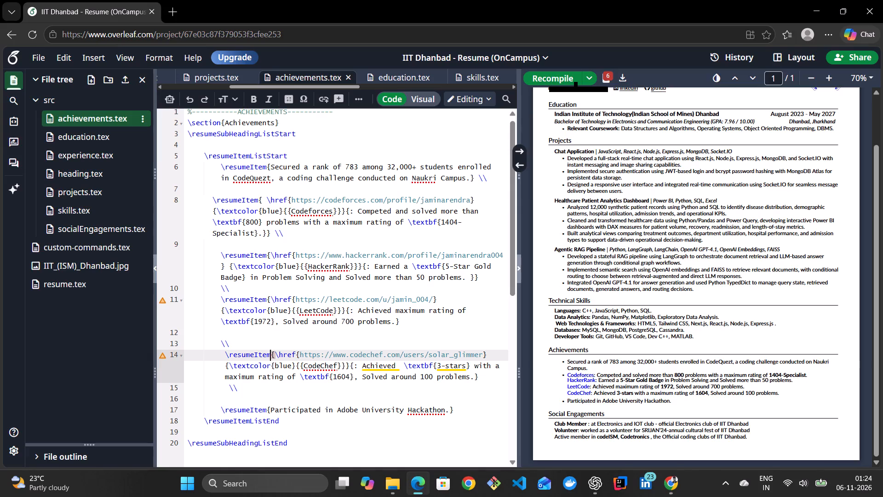
left_click_drag(218, 409, 438, 413)
left_click(438, 413)
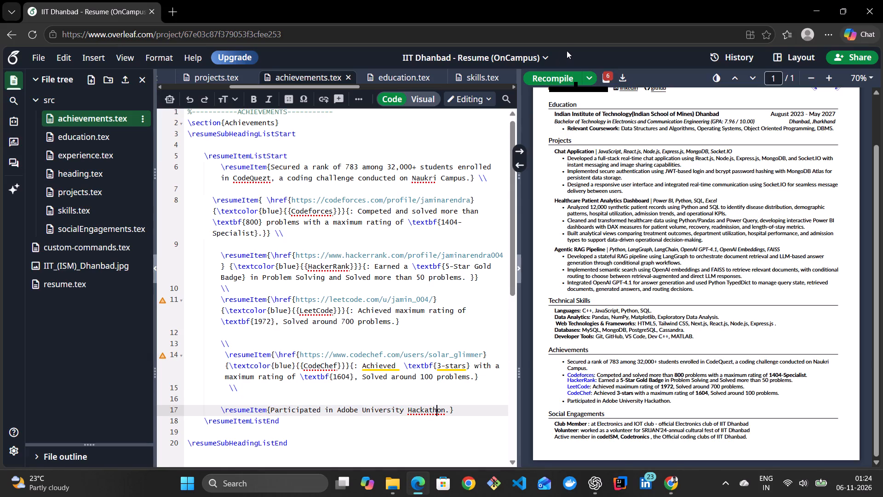
left_click(553, 79)
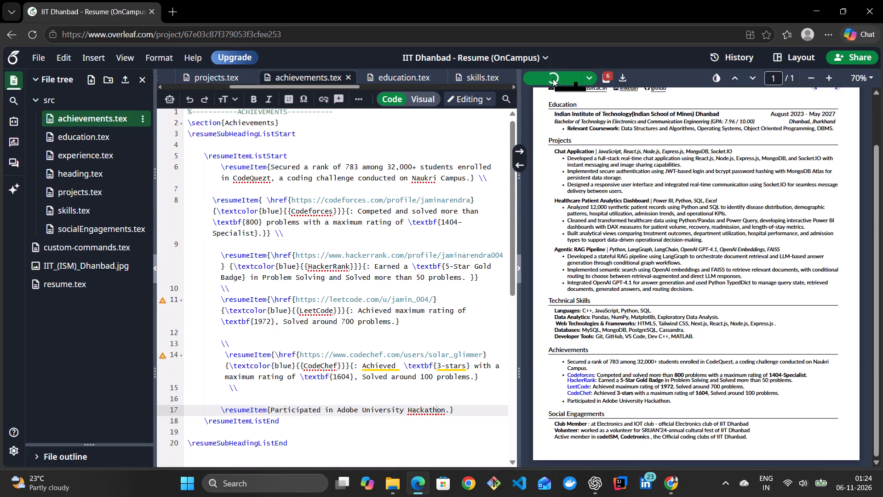
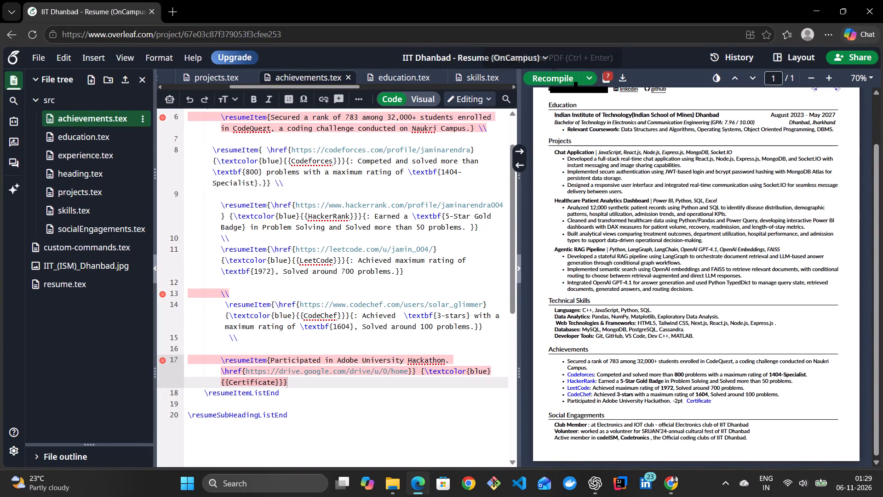
Close the Adobe University Hackathon \resumeItem brace right after "Hackathon.", remove the extra brace after its Drive link, and recompile.
left_click(287, 382)
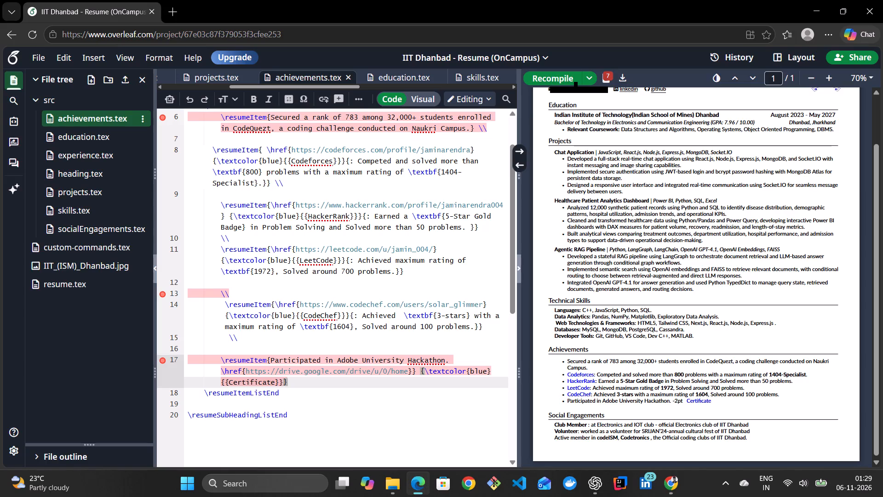
left_click(452, 362)
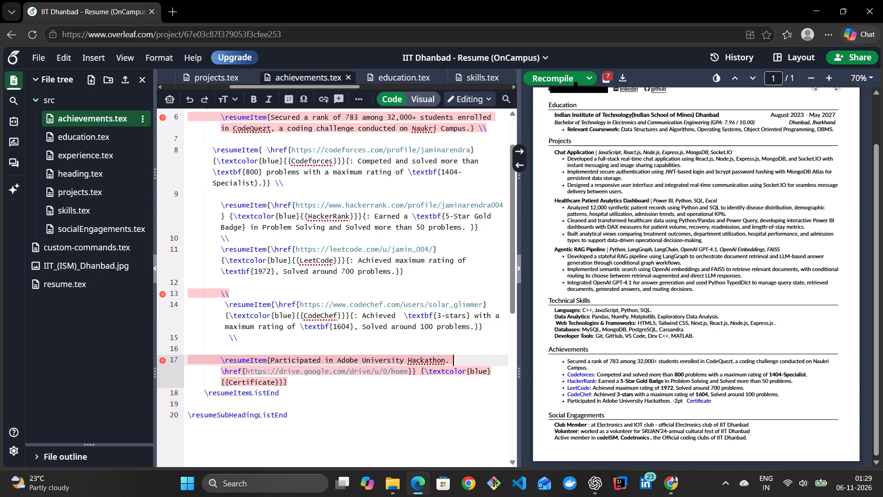
left_click(450, 361)
key("shift+braceright")
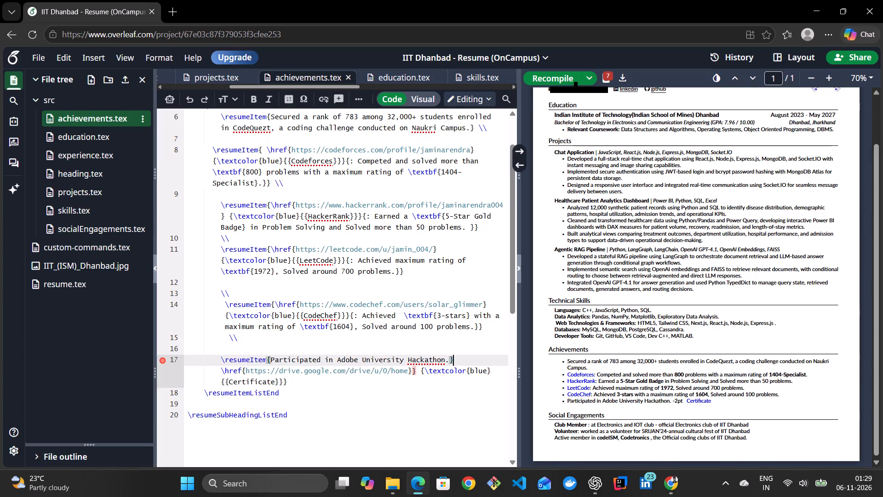
left_click(415, 371)
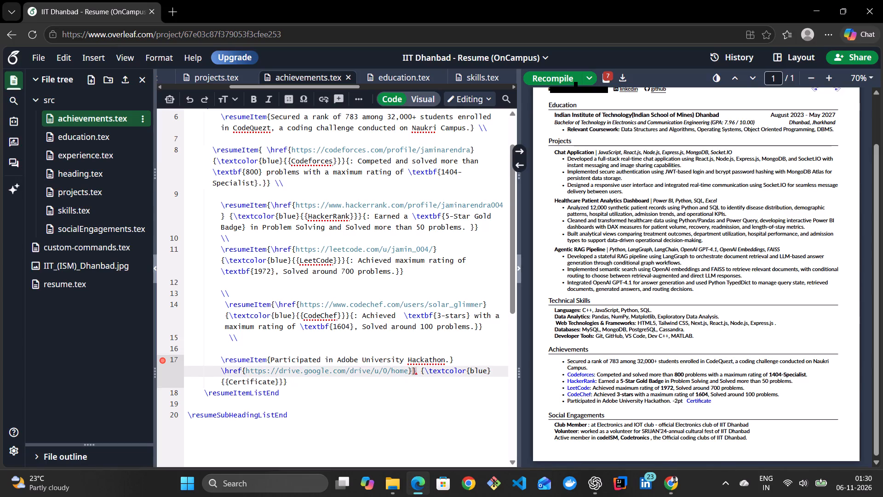
left_click(418, 371)
key("BackSpace")
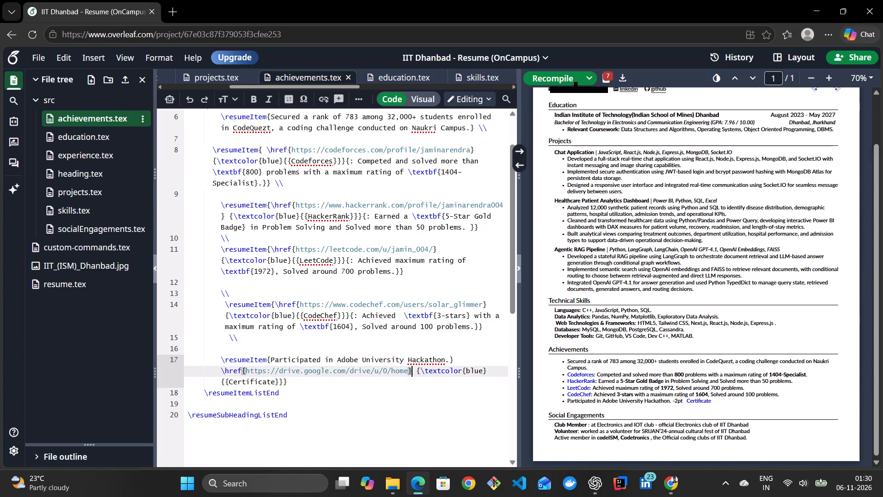
left_click(550, 78)
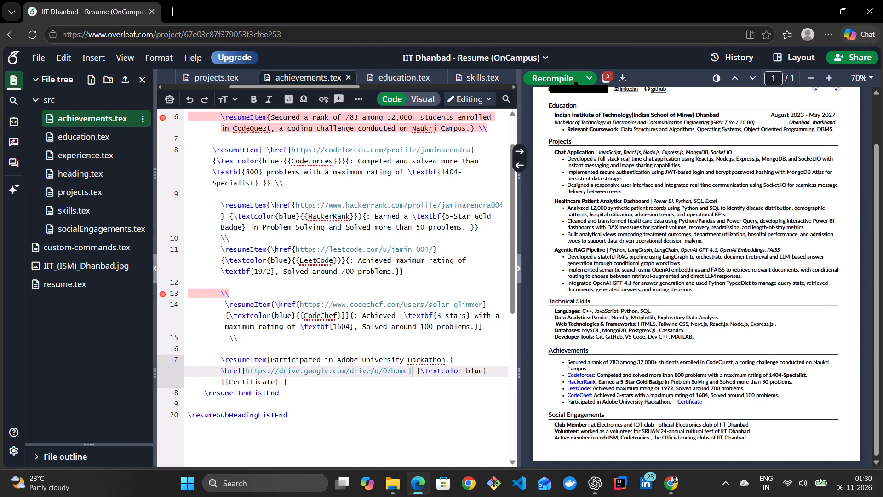
Remove the space between the Adobe Hackathon item's closing brace and its \href command, and recompile the resume.
left_click(221, 374)
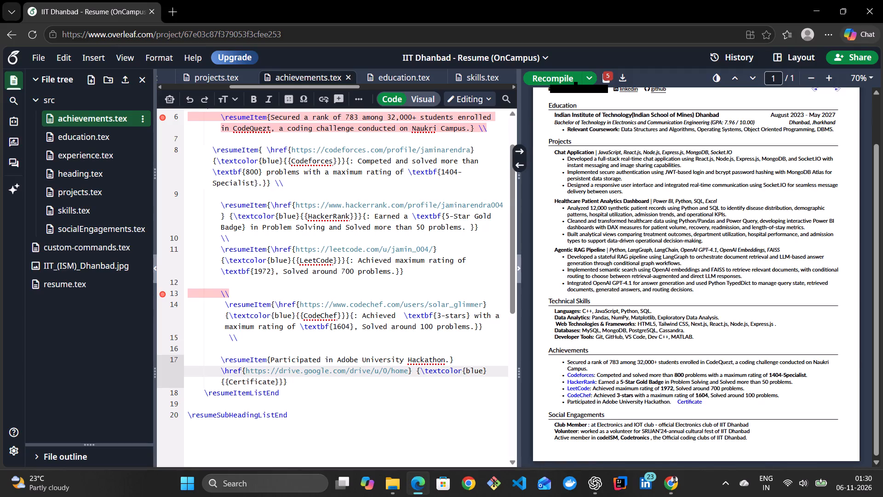
key("BackSpace")
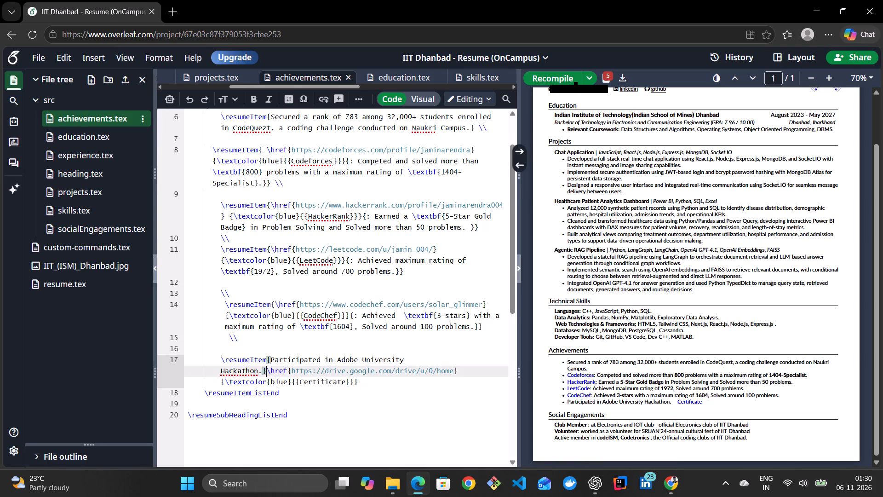
key("space")
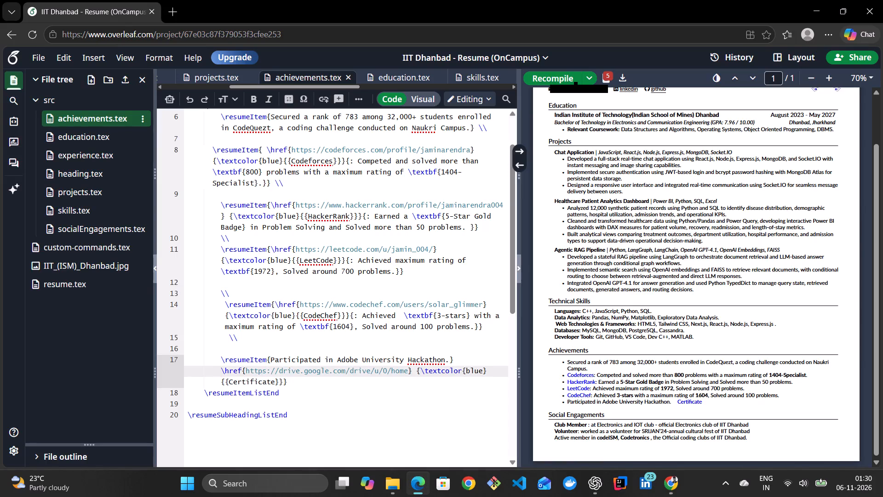
key("space")
key("space")
key("BackSpace")
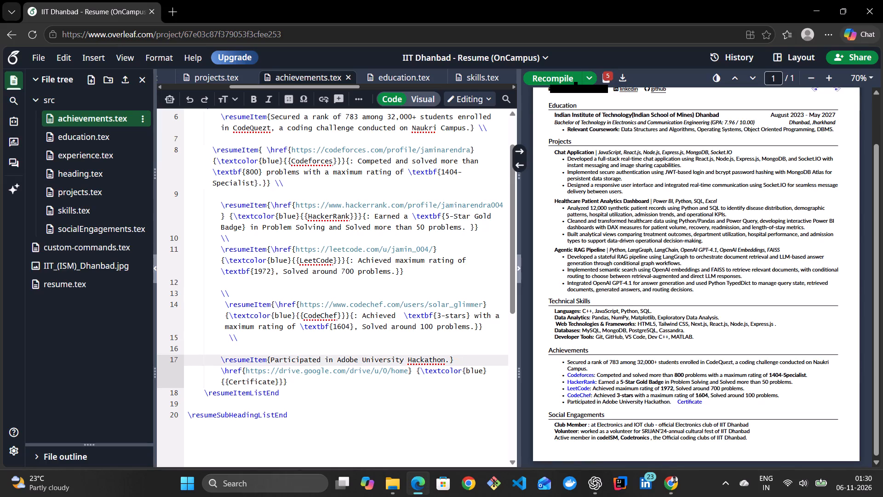
key("BackSpace")
key("BackSpace")
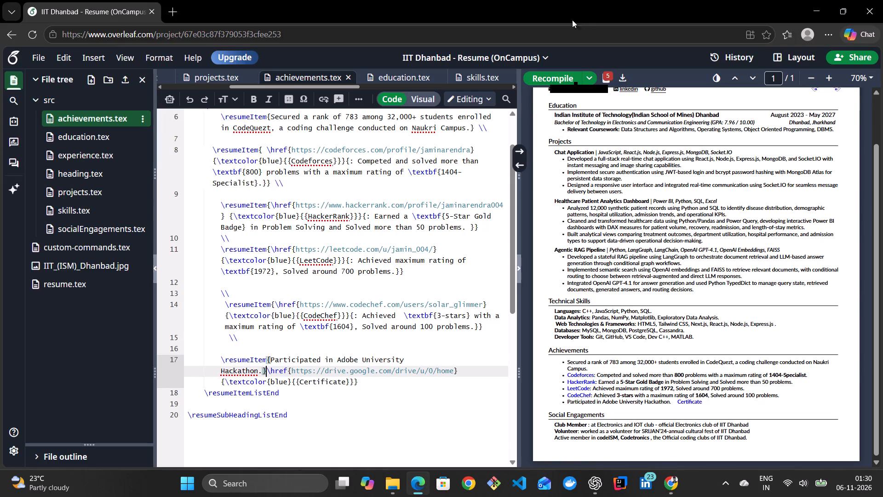
left_click(562, 79)
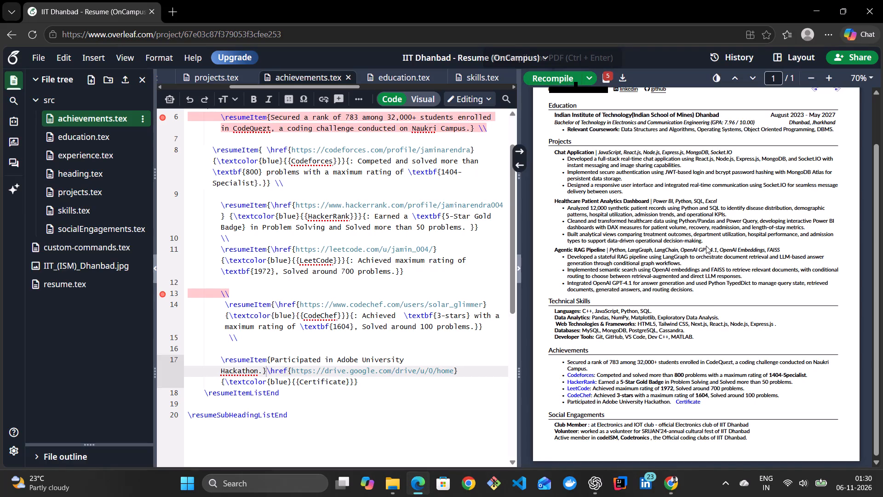
Follow the resume's Certificate link to Google Drive, open adobe_hackathon.pdf in the hackathons folder, and copy the page address.
left_click(686, 401)
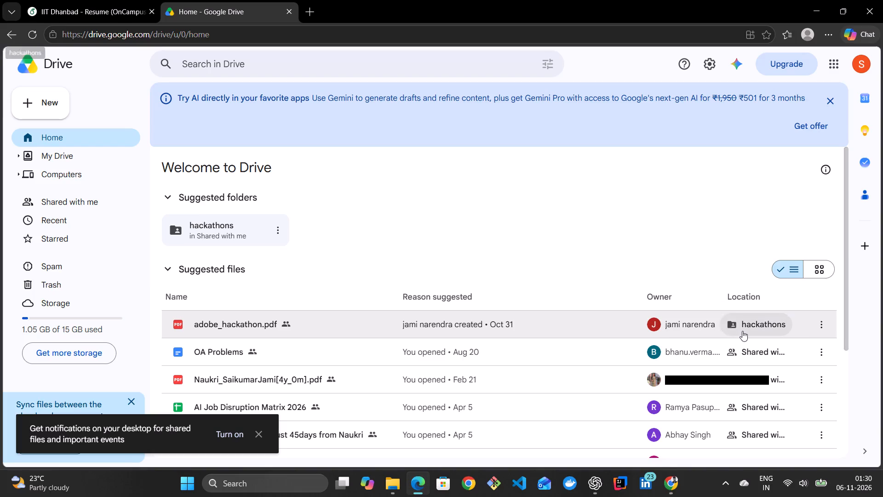
double_click(221, 228)
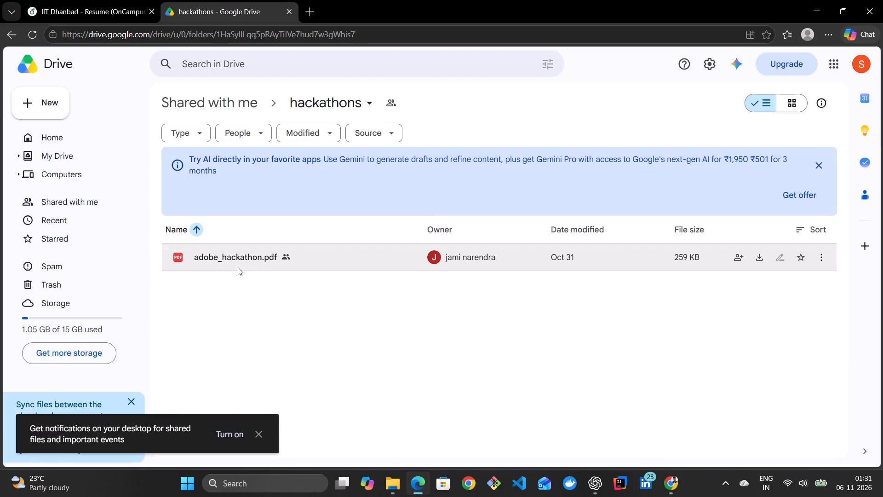
double_click(243, 258)
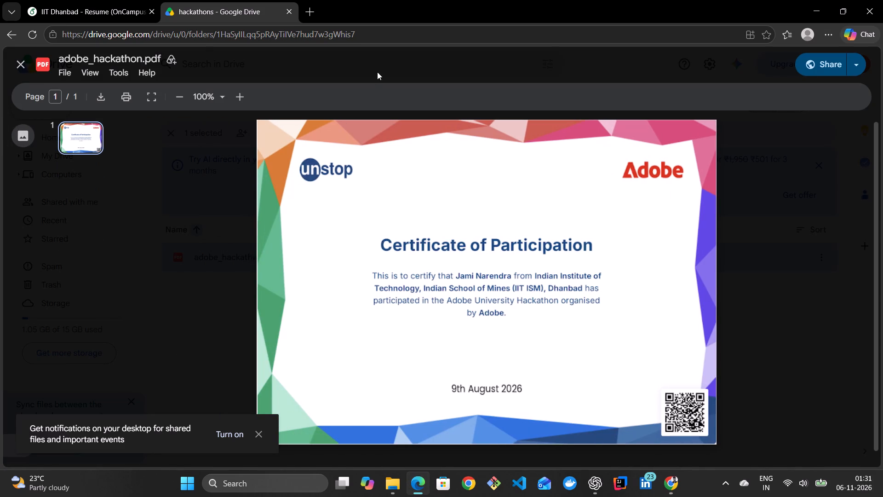
left_click(374, 32)
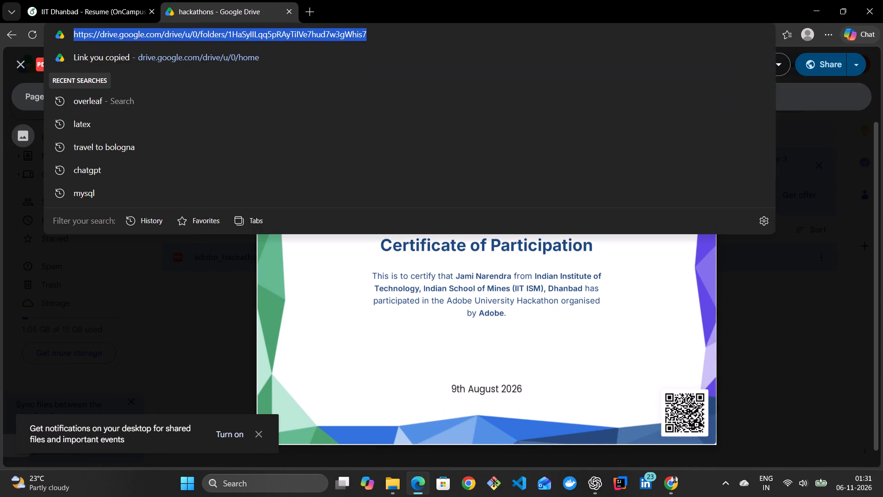
key("ctrl+c")
left_click(223, 291)
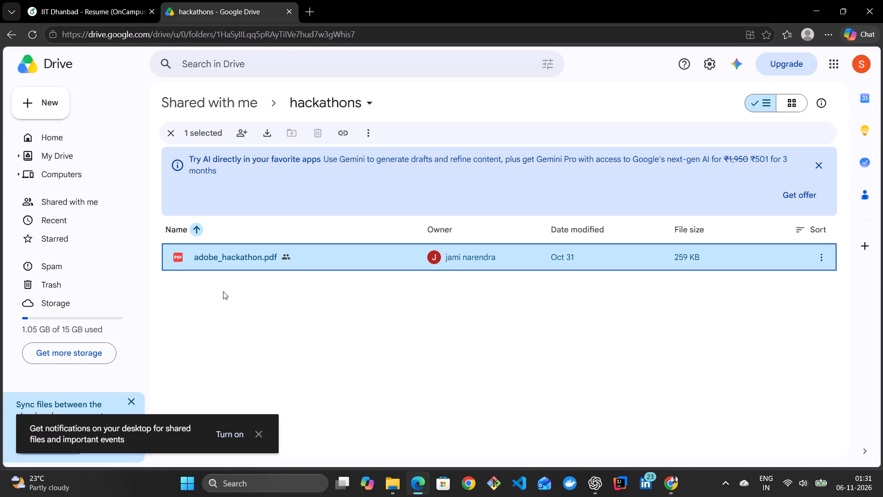
left_click(412, 479)
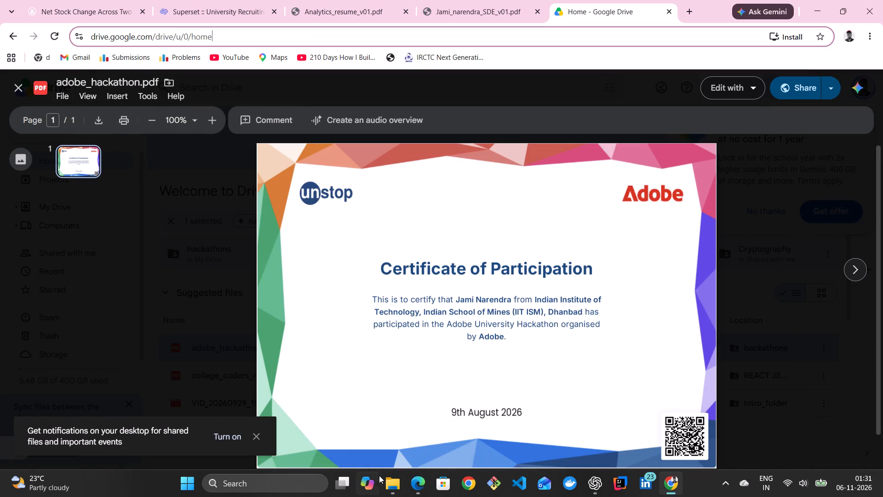
left_click(421, 485)
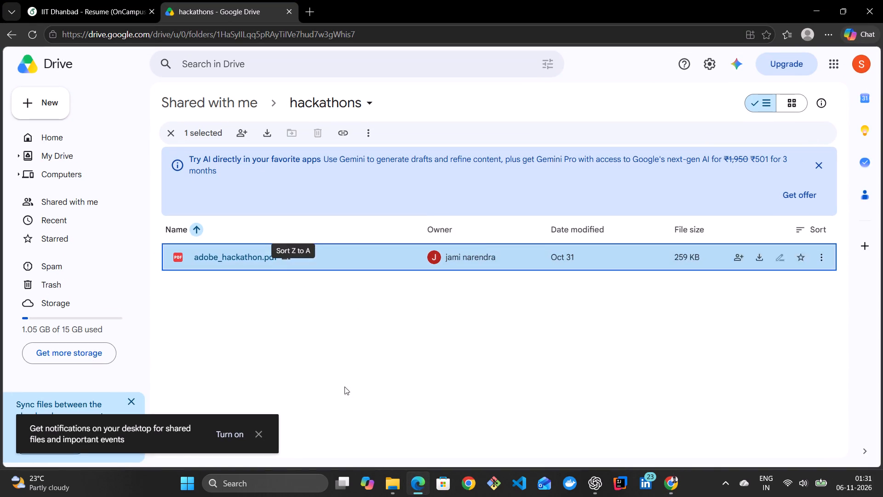
Replace the Certificate \href address in achievements.tex with the copied hackathons folder link and recompile the resume.
left_click(125, 3)
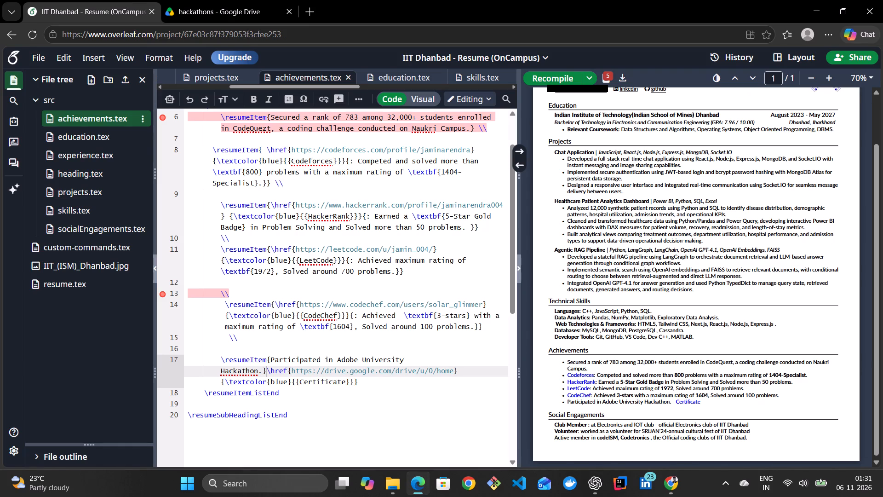
left_click_drag(453, 373, 298, 375)
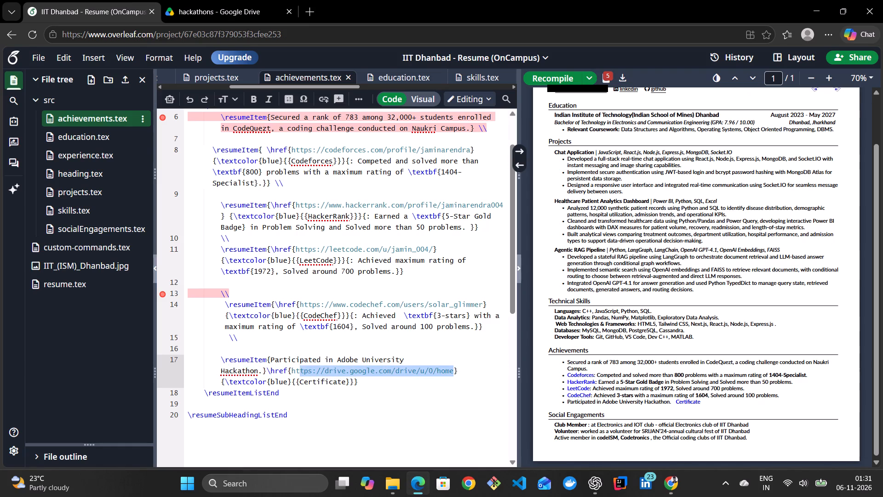
left_click_drag(298, 375, 292, 375)
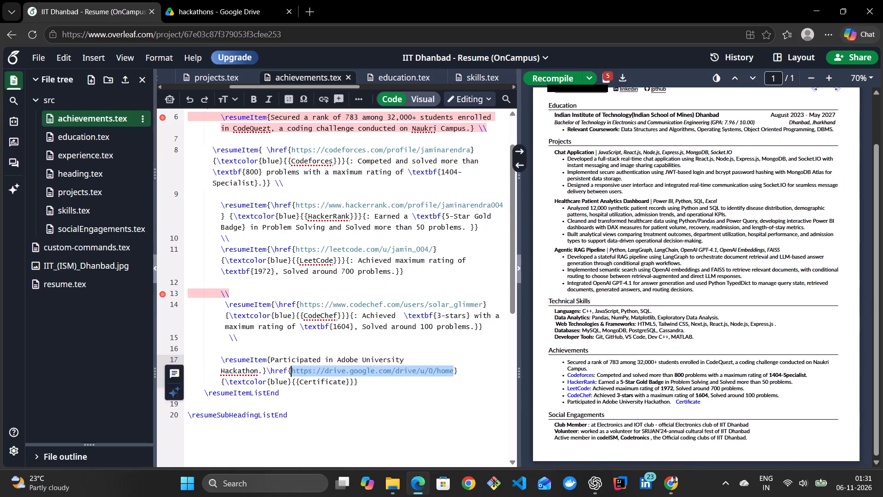
key("BackSpace")
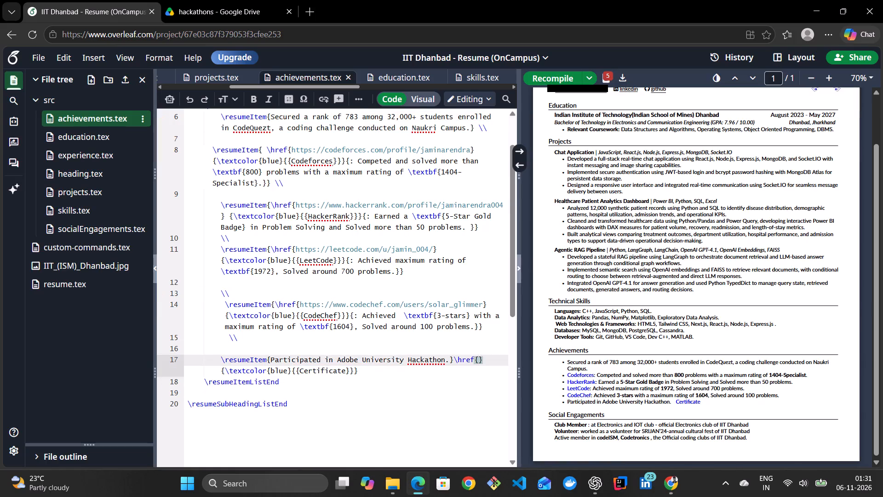
key("ctrl+v")
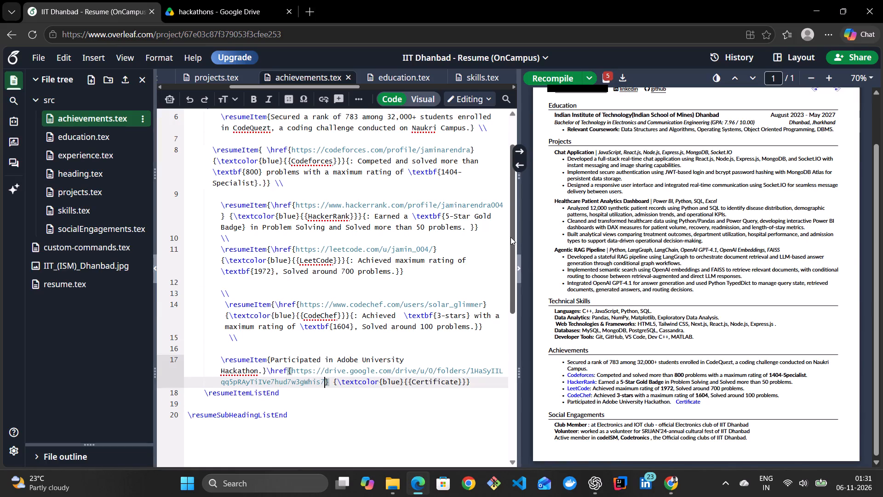
left_click(558, 78)
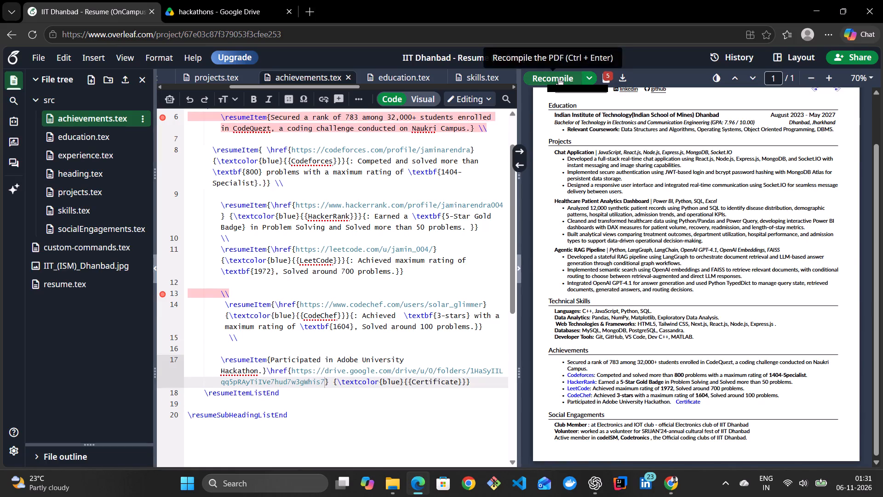
Test the Certificate link from the compiled resume, check the sharing access of adobe_hackathon.pdf, and return to the Overleaf project.
left_click(687, 400)
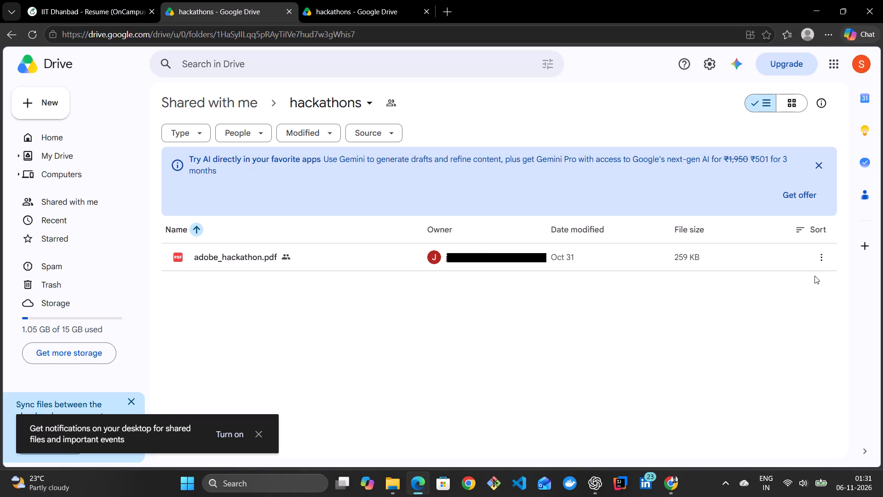
left_click(821, 261)
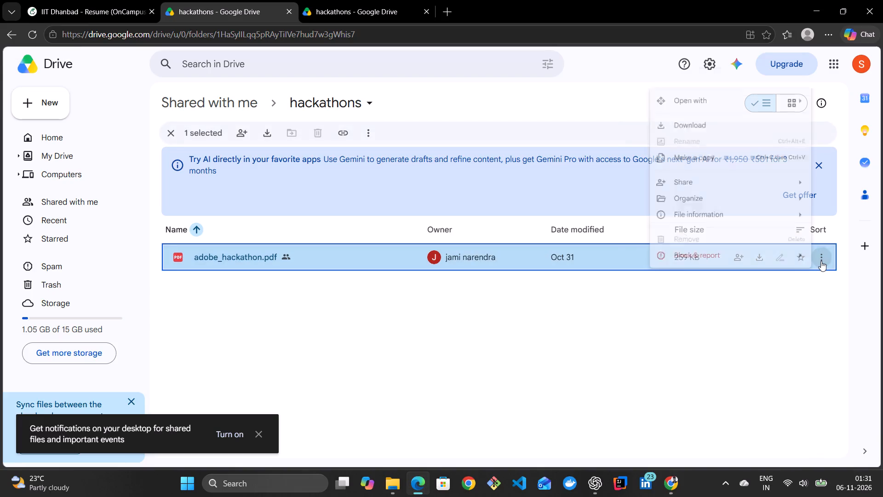
left_click(695, 175)
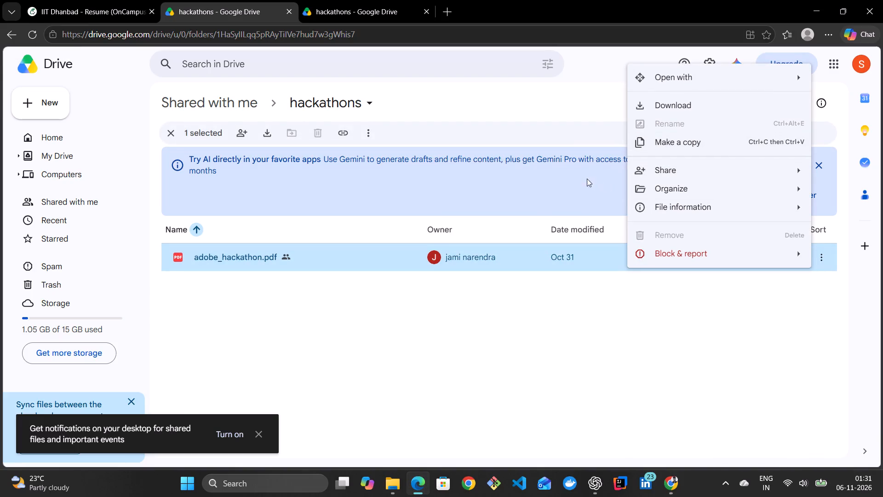
left_click(588, 169)
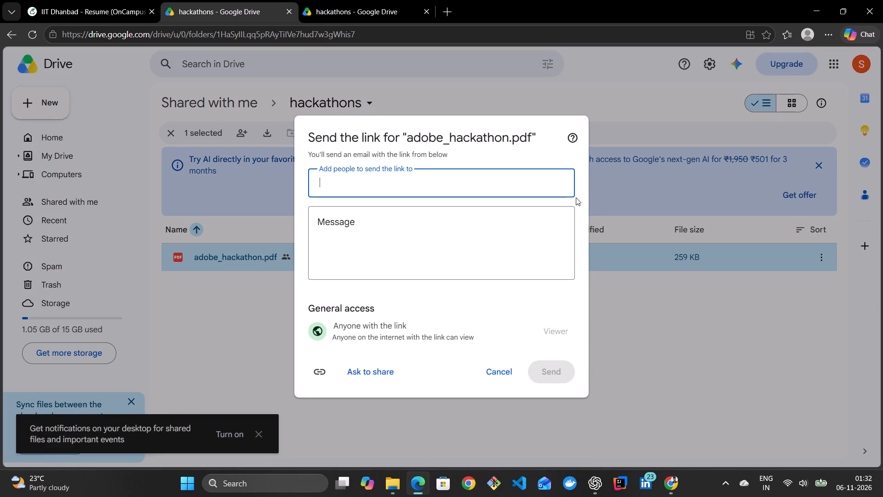
left_click(494, 376)
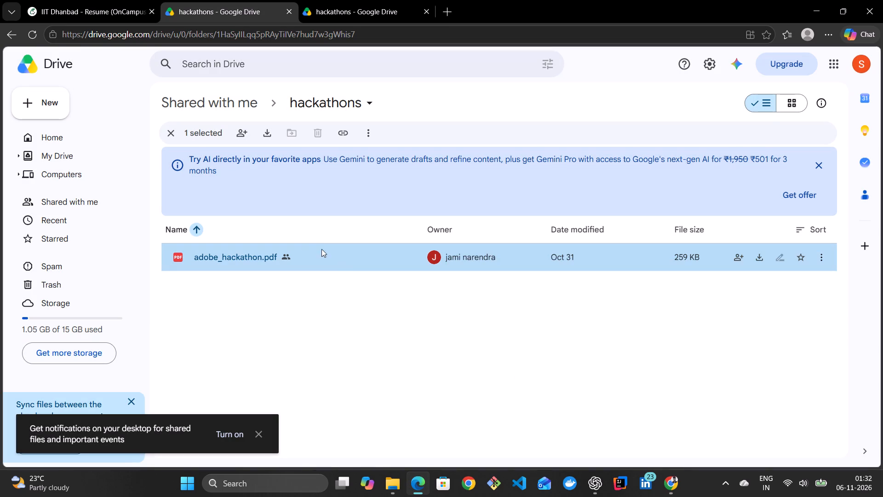
left_click(169, 139)
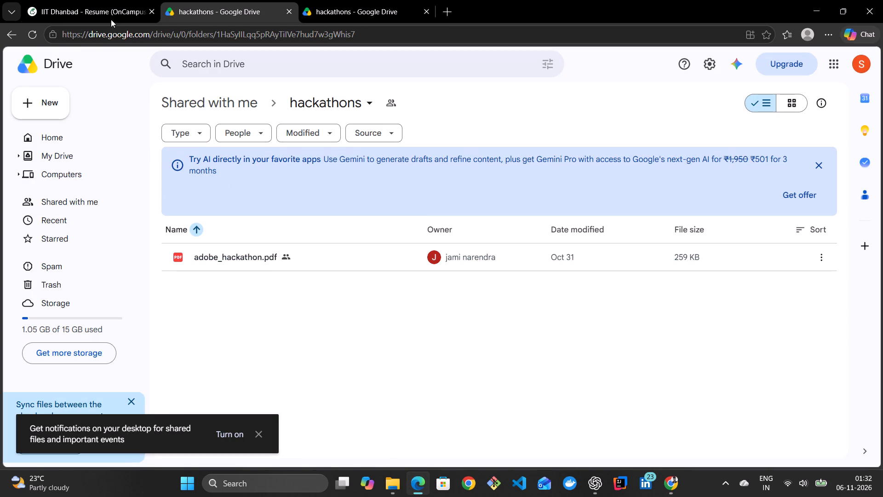
left_click(6, 33)
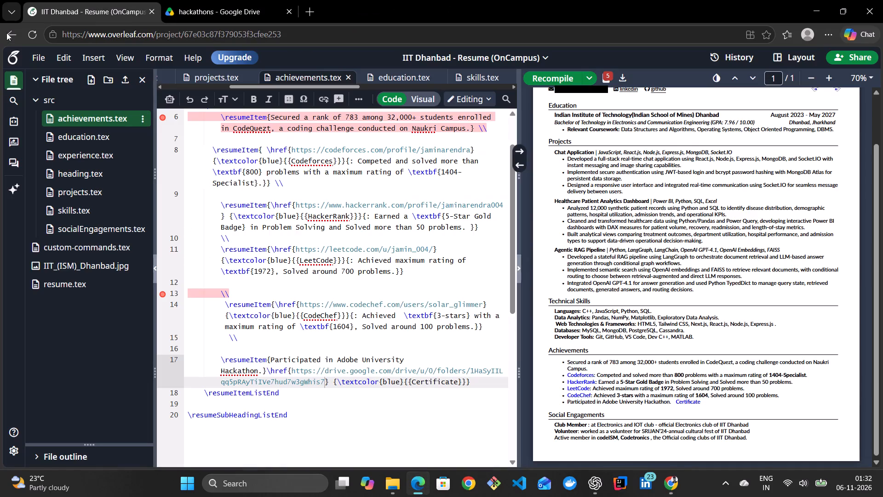
Back out of the hackathons Google Drive page in Edge until its tab closes, leaving only the Overleaf project.
left_click(187, 14)
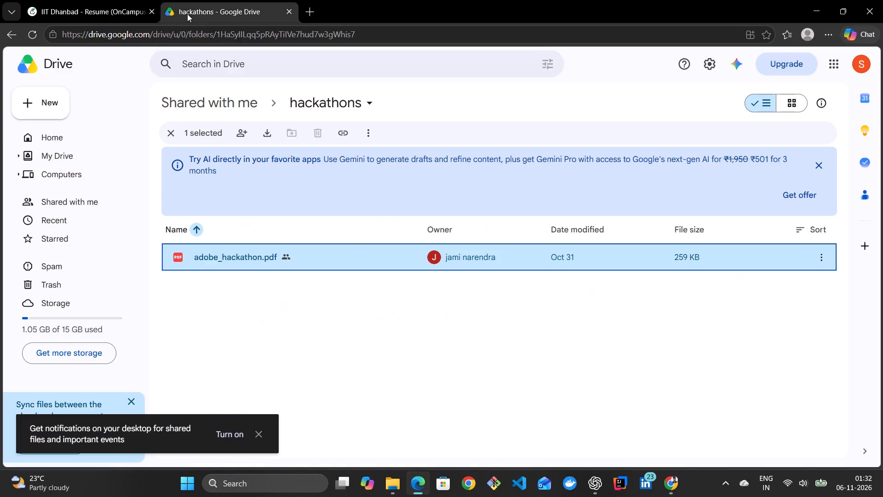
left_click(4, 31)
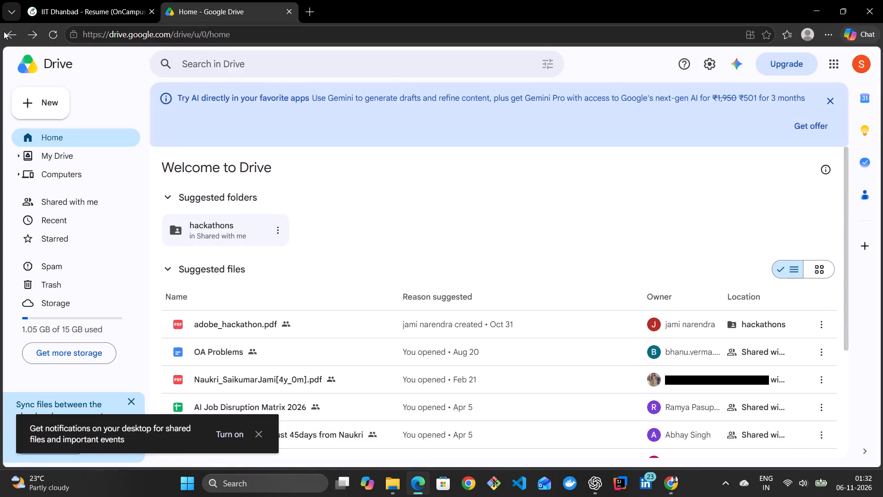
left_click(4, 31)
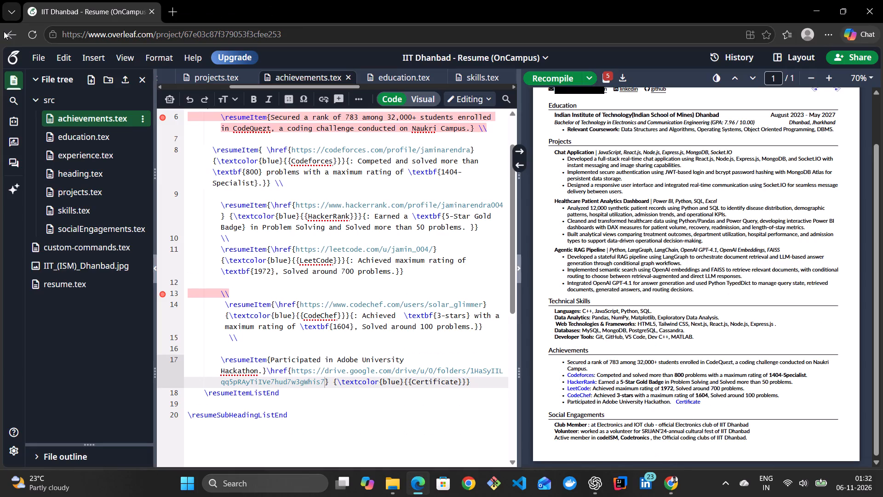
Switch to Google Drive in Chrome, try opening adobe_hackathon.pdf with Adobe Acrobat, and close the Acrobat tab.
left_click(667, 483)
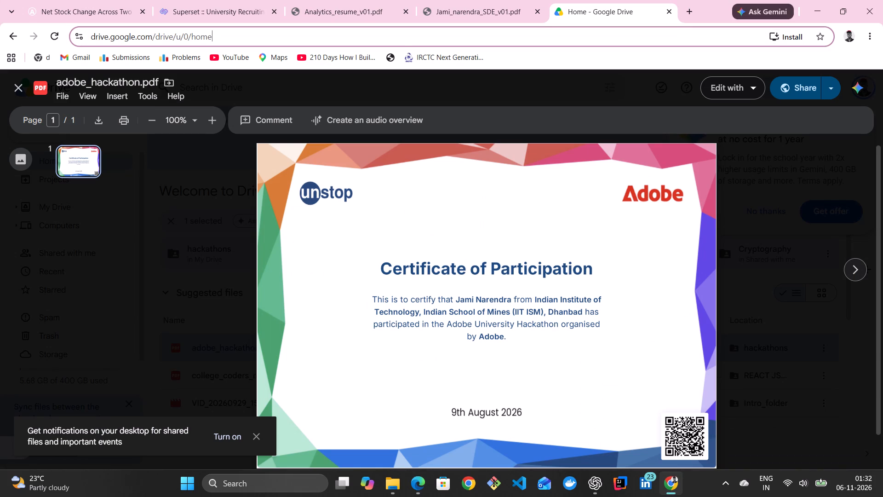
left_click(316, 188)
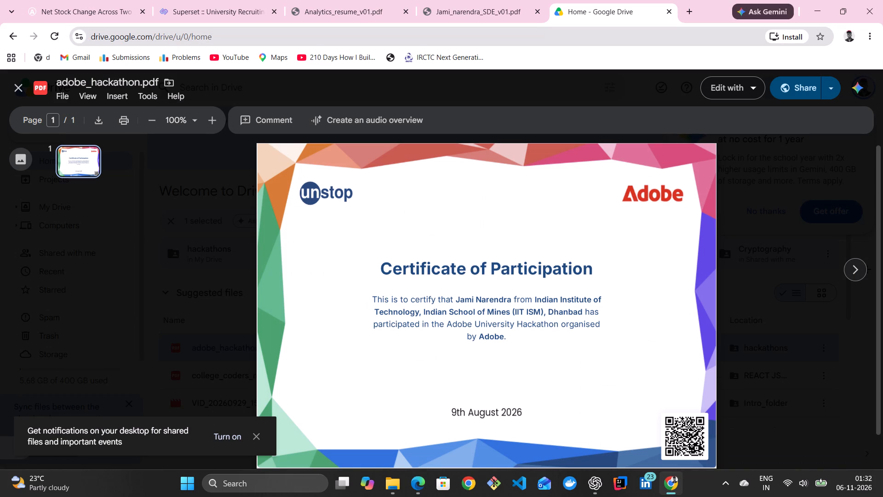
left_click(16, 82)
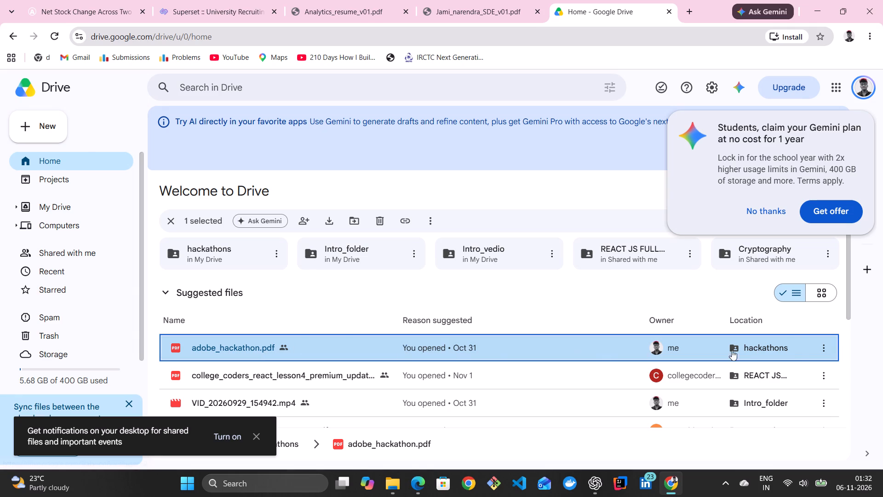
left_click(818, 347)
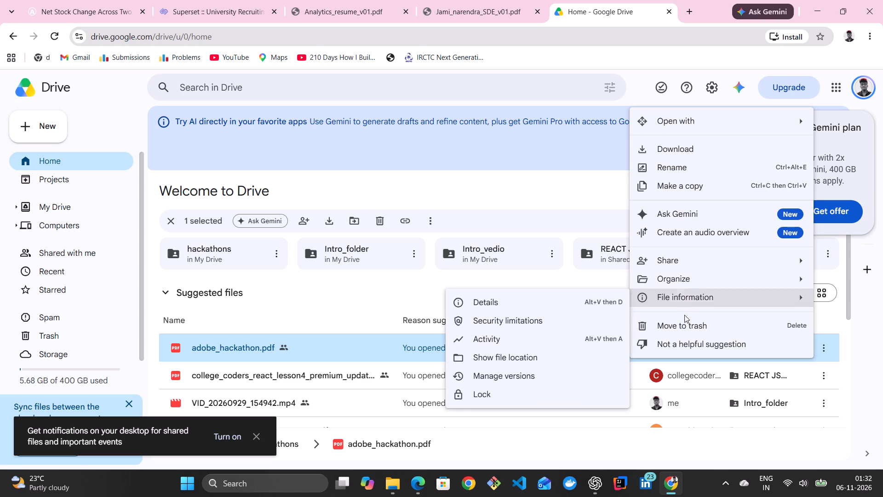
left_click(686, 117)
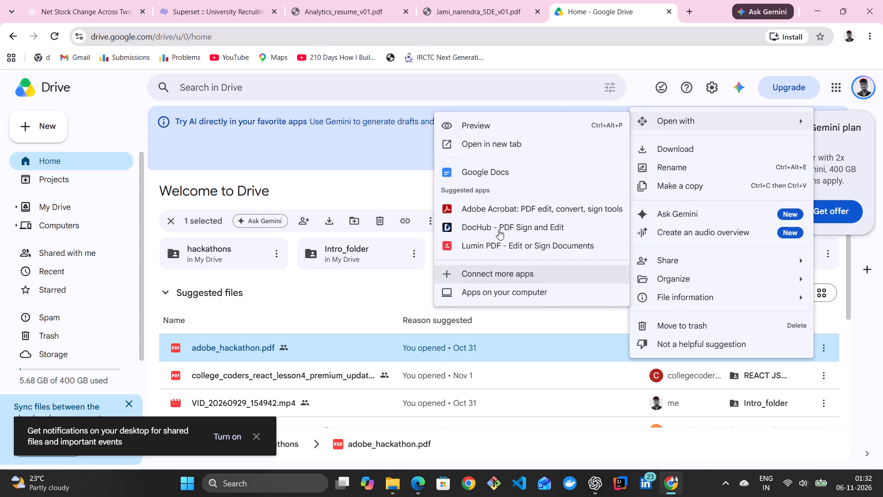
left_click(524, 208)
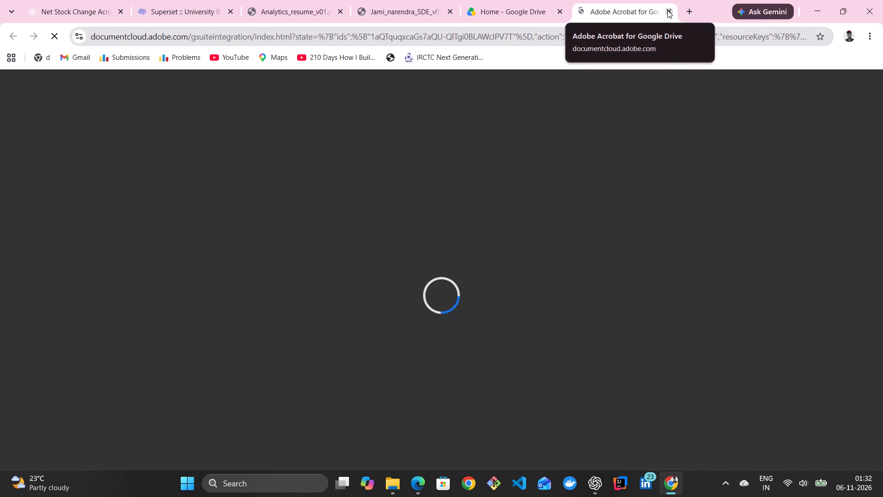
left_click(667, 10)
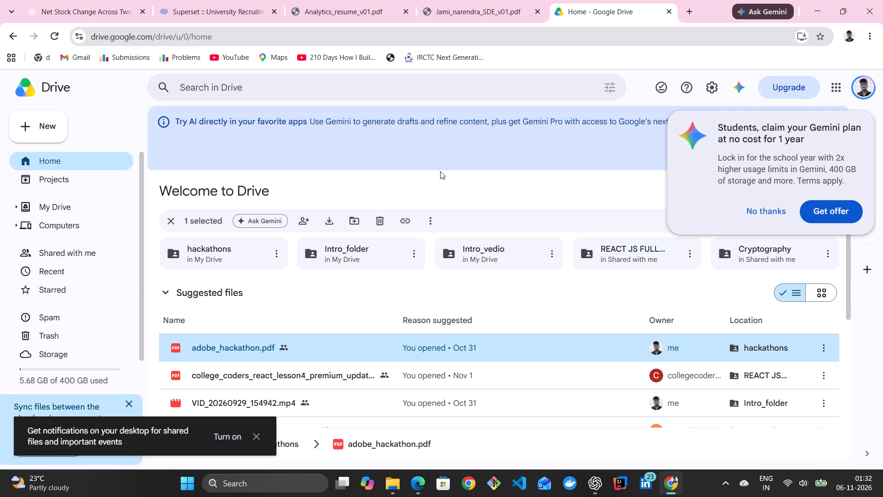
Look through the suggested files on Drive's home page, preview adobe_hackathon.pdf to check its page address, and leave Drive.
scroll(295, 296, "down", 1)
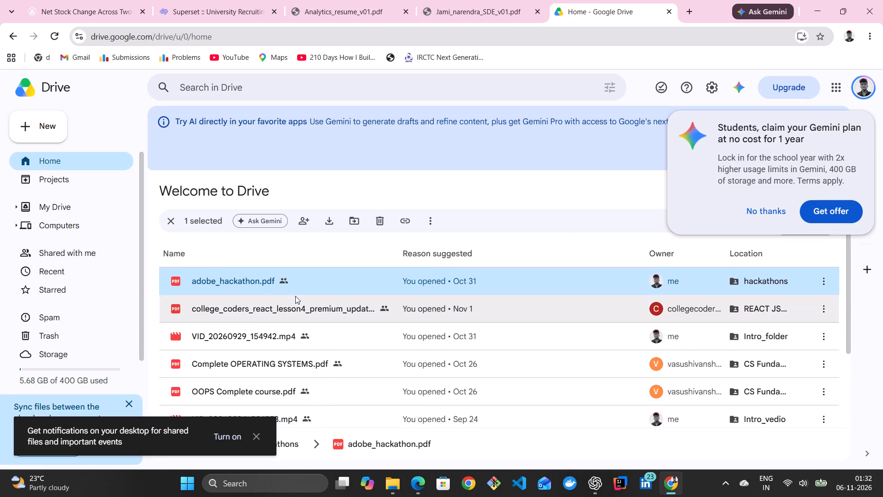
scroll(295, 296, "down", 4)
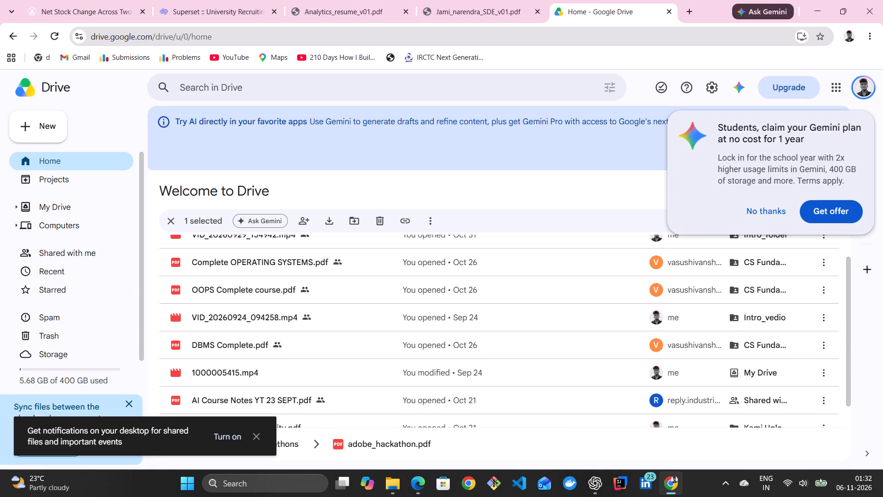
scroll(271, 333, "down", 7)
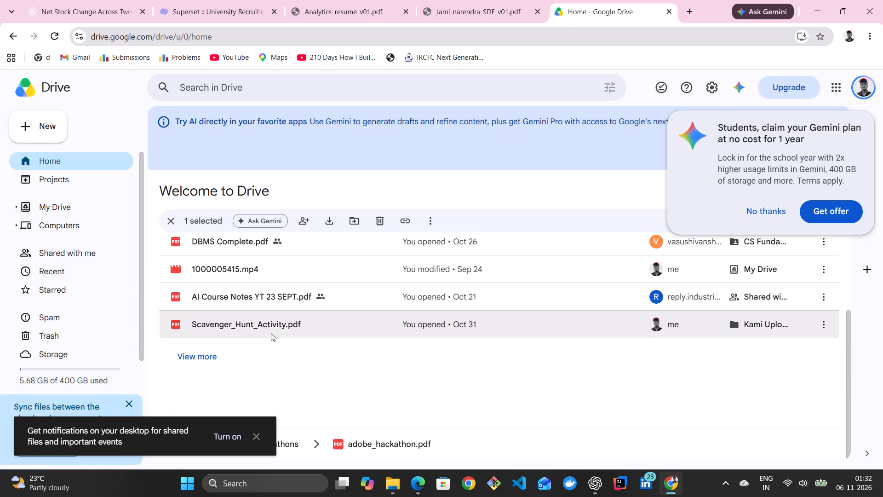
scroll(271, 333, "up", 4)
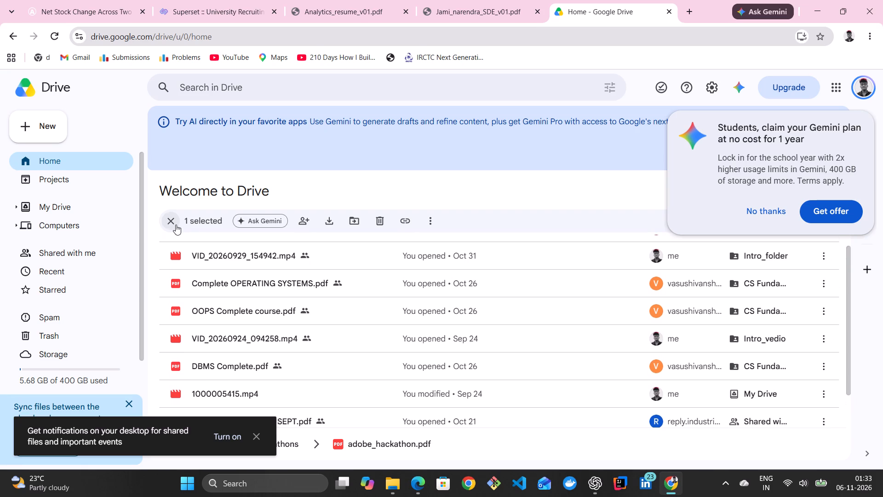
left_click(175, 225)
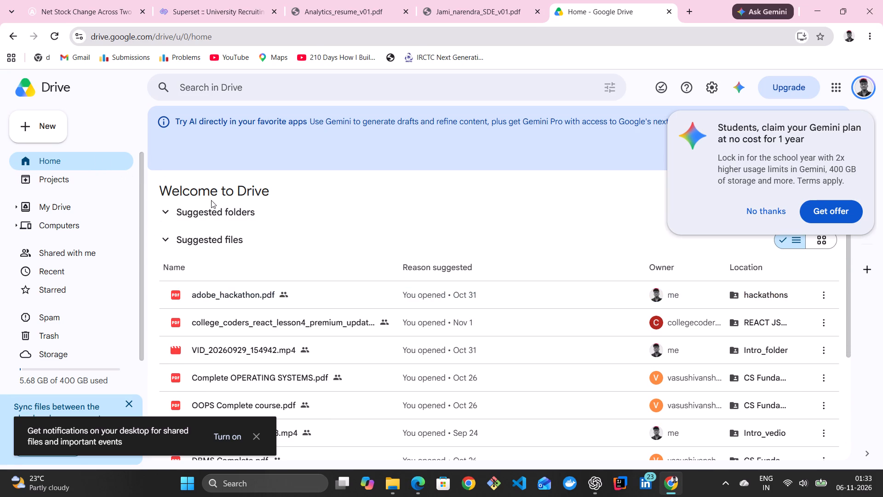
double_click(249, 292)
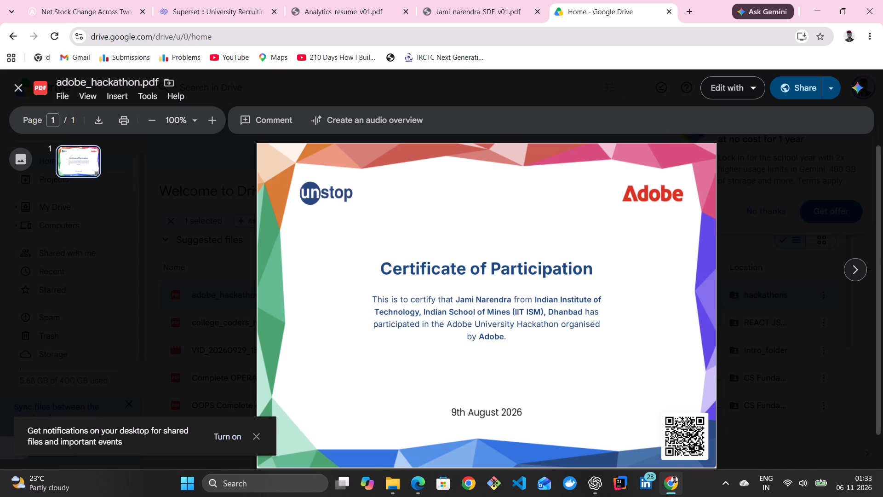
scroll(419, 274, "up", 1)
scroll(310, 208, "up", 1)
double_click(368, 252)
left_click(13, 30)
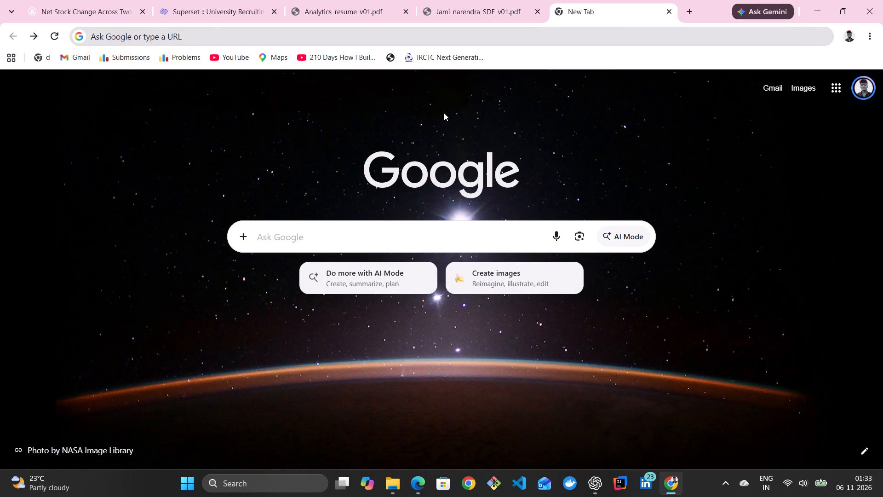
Reopen Google Drive, preview adobe_hackathon.pdf from the suggested files, and go back to the new tab page.
left_click(827, 90)
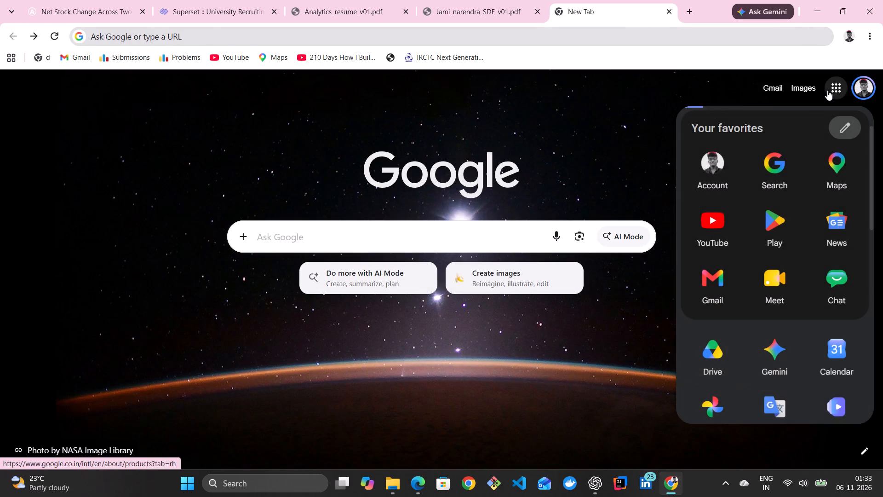
left_click(712, 360)
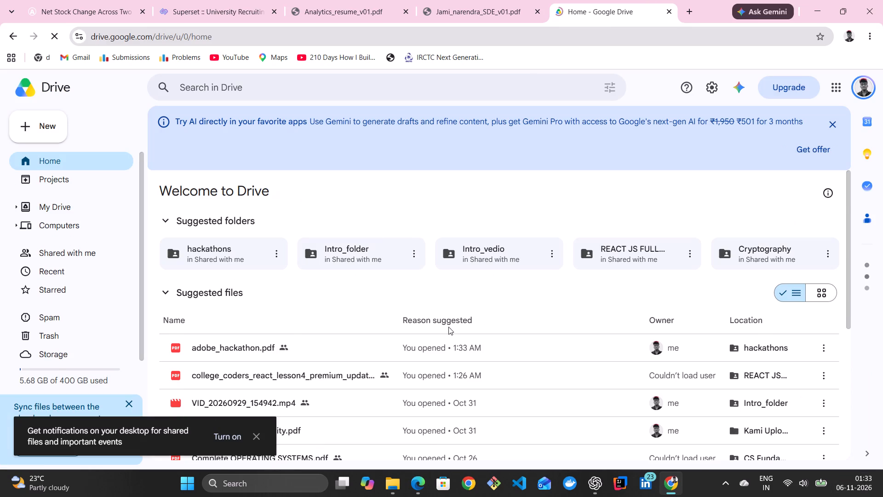
double_click(479, 349)
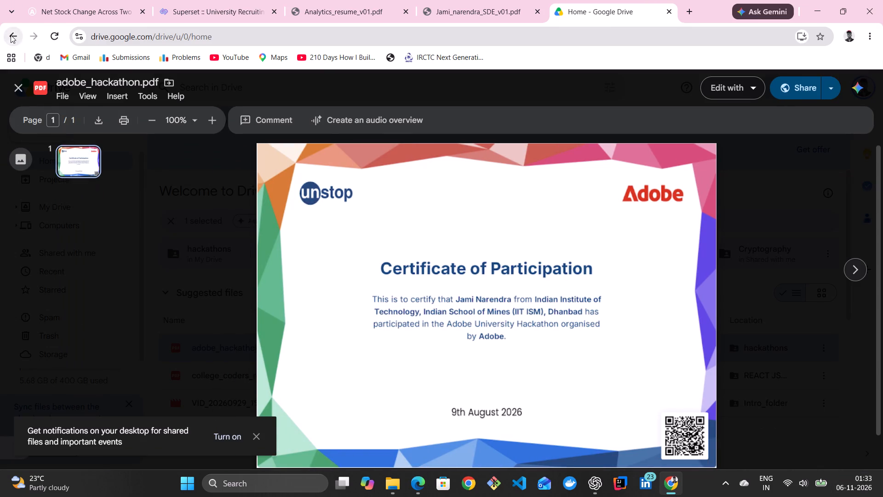
left_click(11, 35)
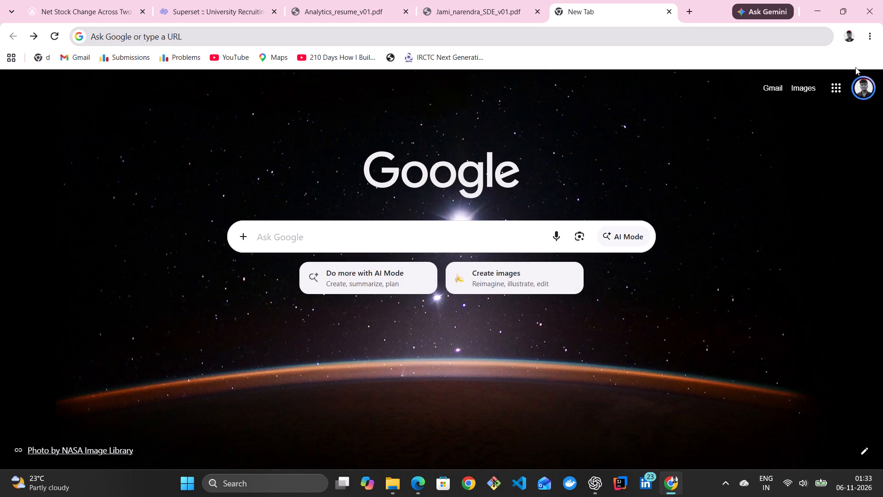
Copy the sharing link of adobe_hackathon.pdf from the hackathons folder in Google Drive and return to the Overleaf project in Edge.
left_click(839, 88)
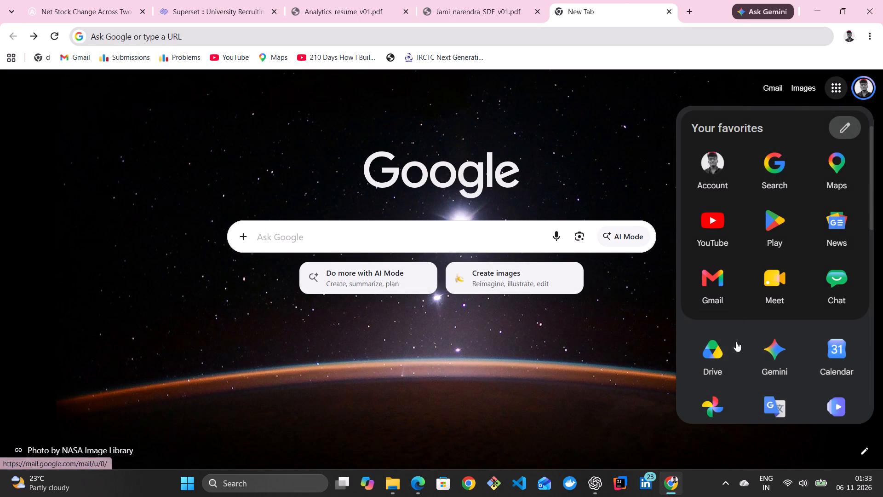
left_click(717, 354)
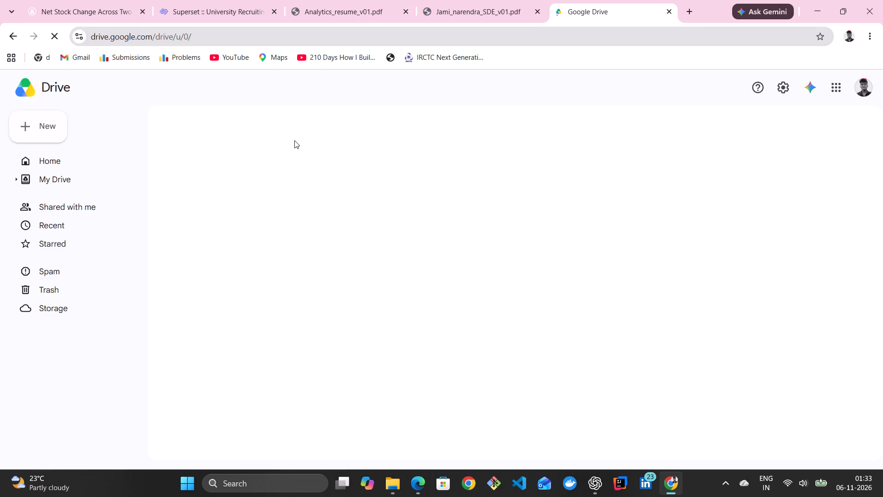
scroll(238, 286, "down", 1)
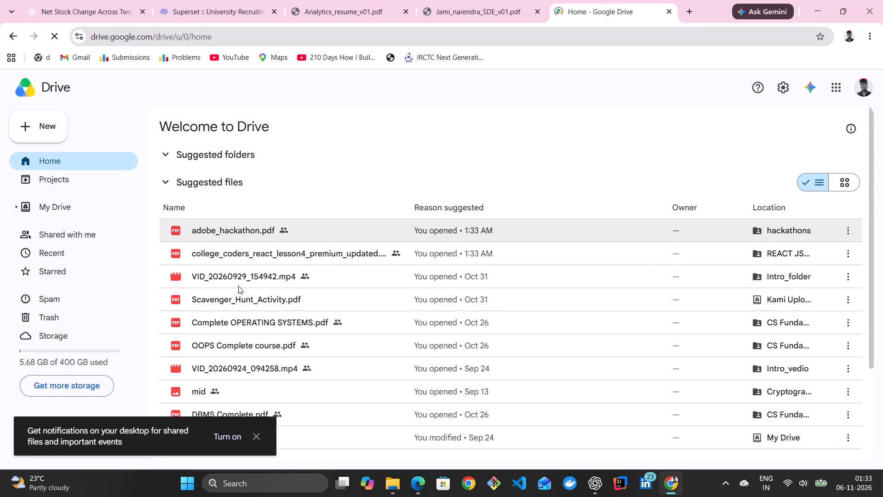
scroll(238, 286, "down", 1)
scroll(241, 306, "up", 1)
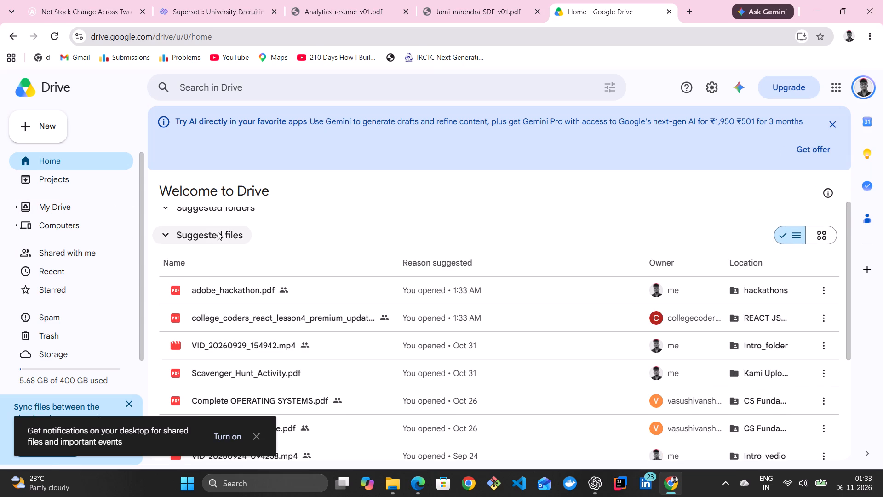
scroll(208, 240, "up", 3)
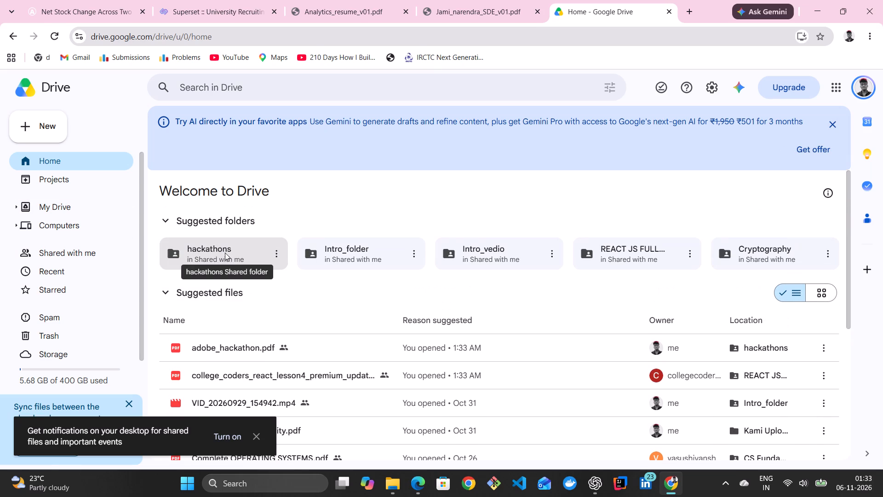
left_click(225, 253)
double_click(225, 253)
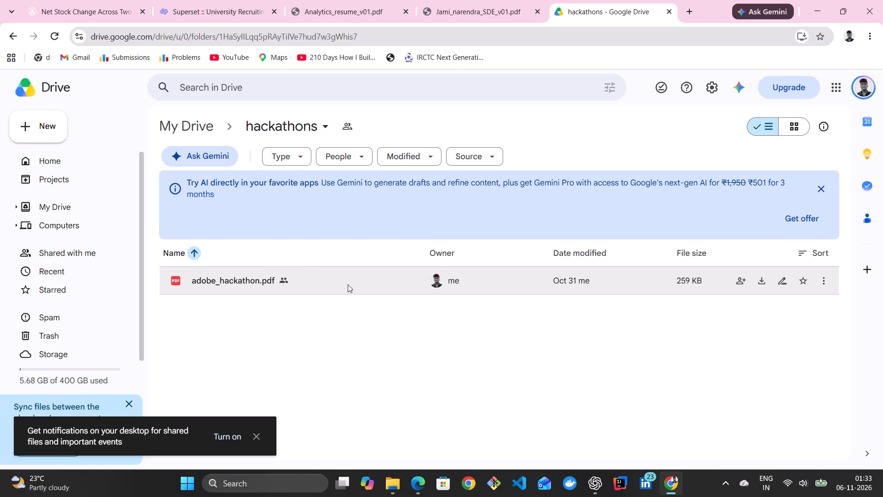
double_click(250, 281)
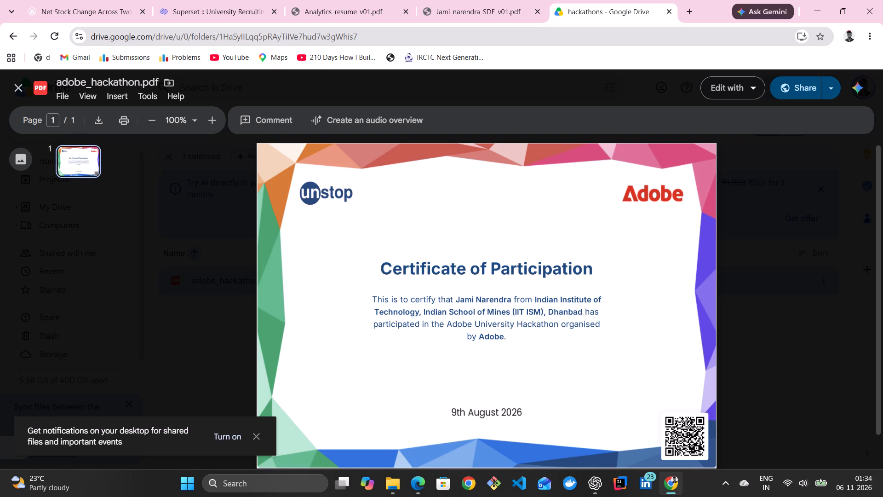
left_click(16, 86)
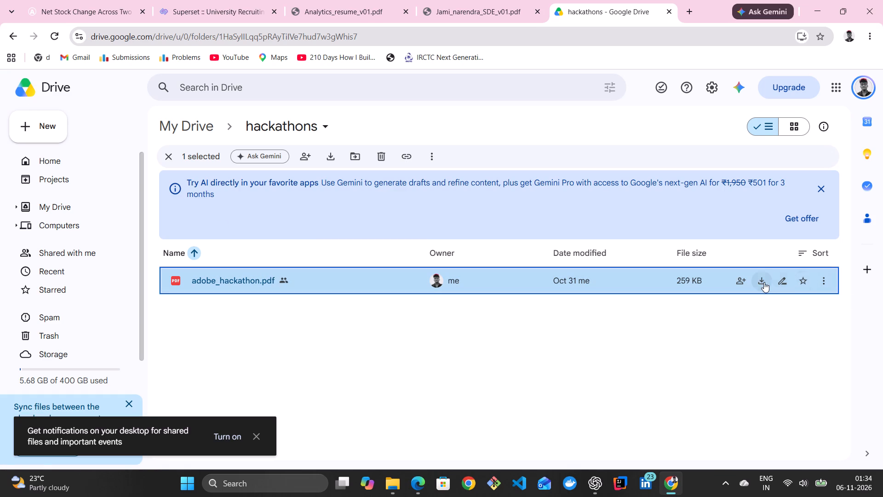
left_click(826, 278)
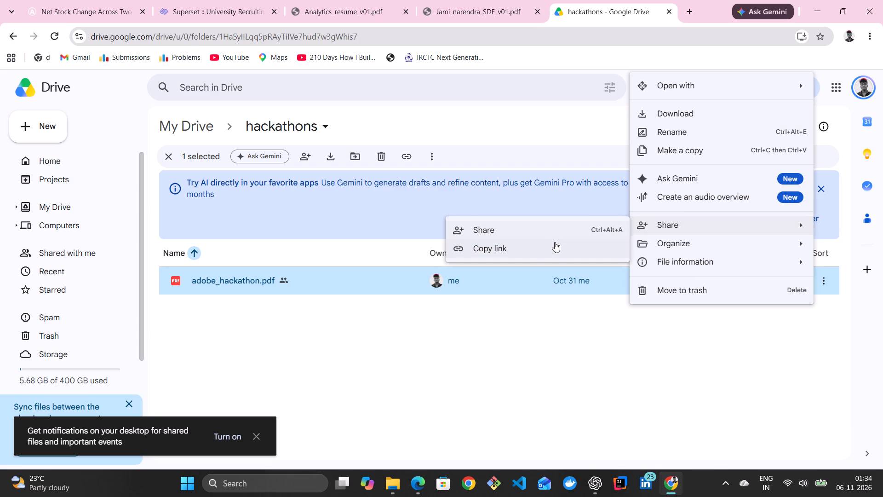
left_click(533, 249)
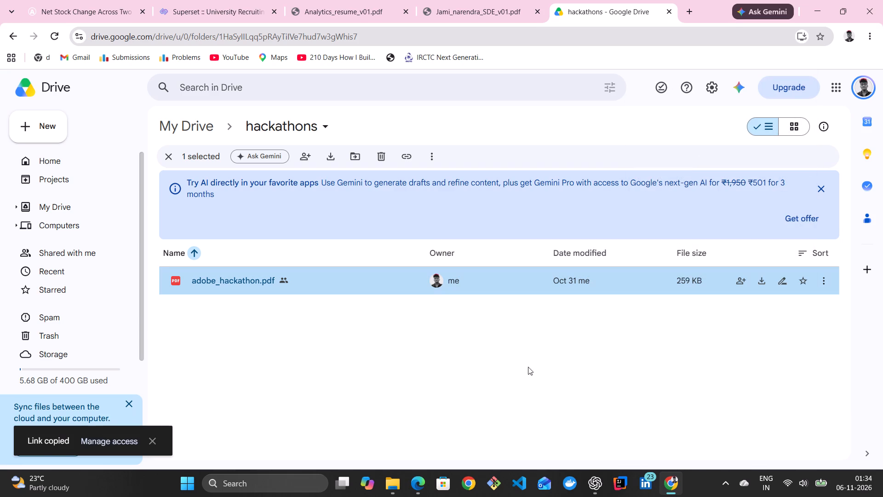
left_click(419, 486)
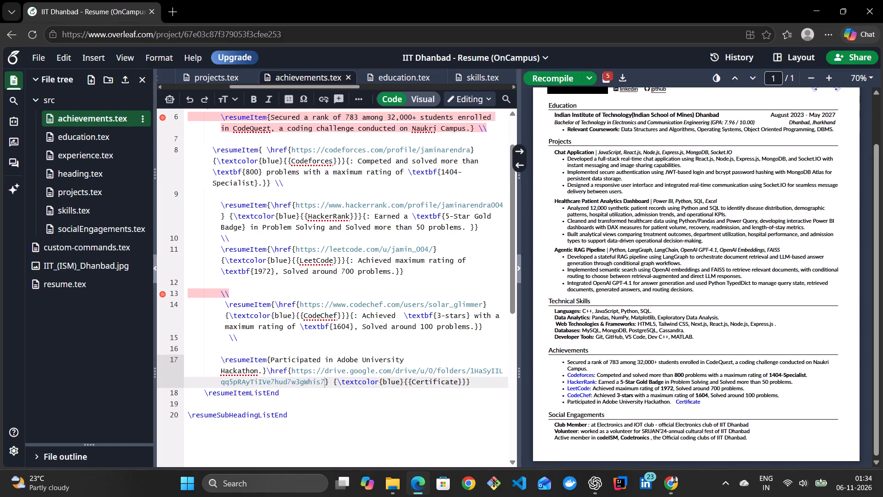
Replace the Adobe Hackathon certificate's folder URL in achievements.tex with the copied adobe_hackathon.pdf sharing link and recompile the resume.
left_click_drag(291, 372, 316, 380)
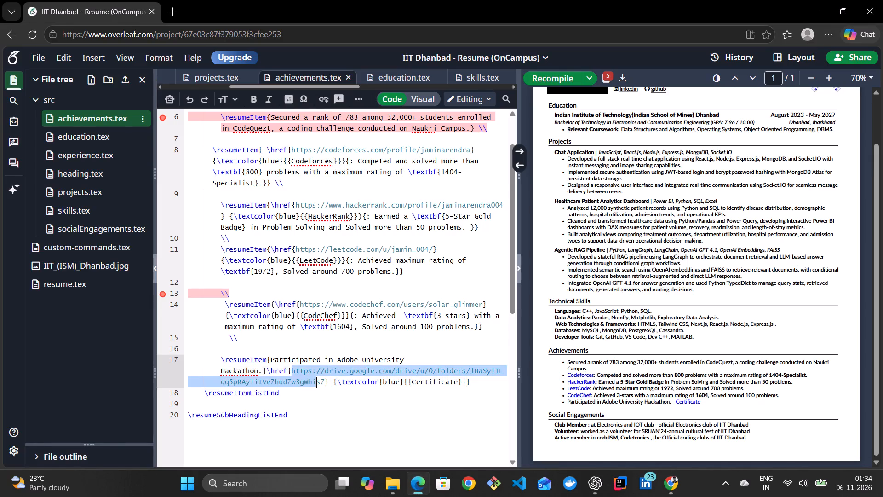
left_click_drag(316, 380, 325, 380)
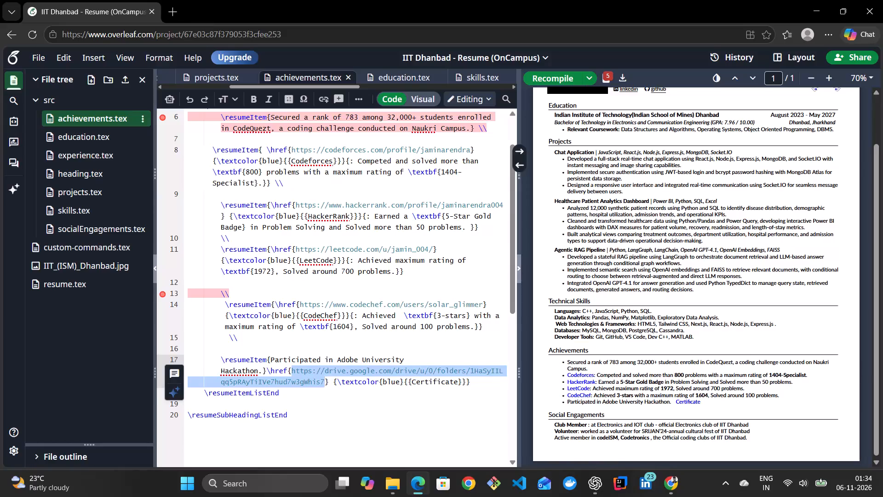
key("BackSpace")
key("ctrl+v")
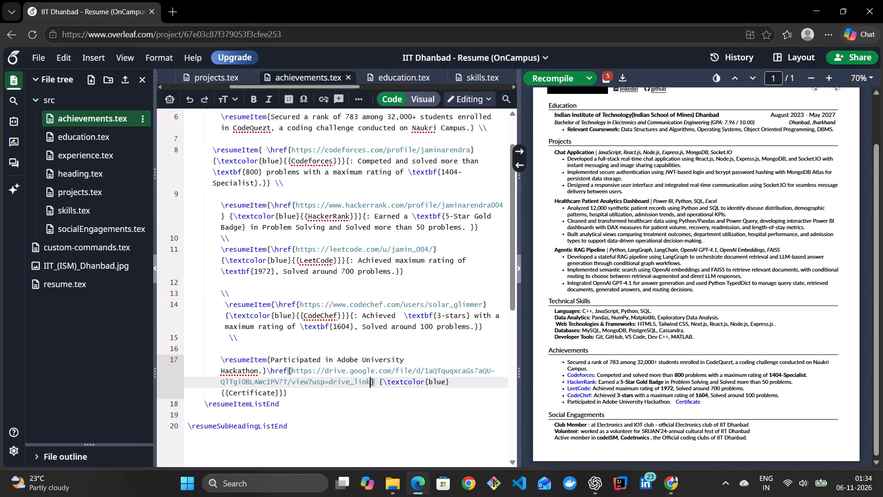
left_click(556, 77)
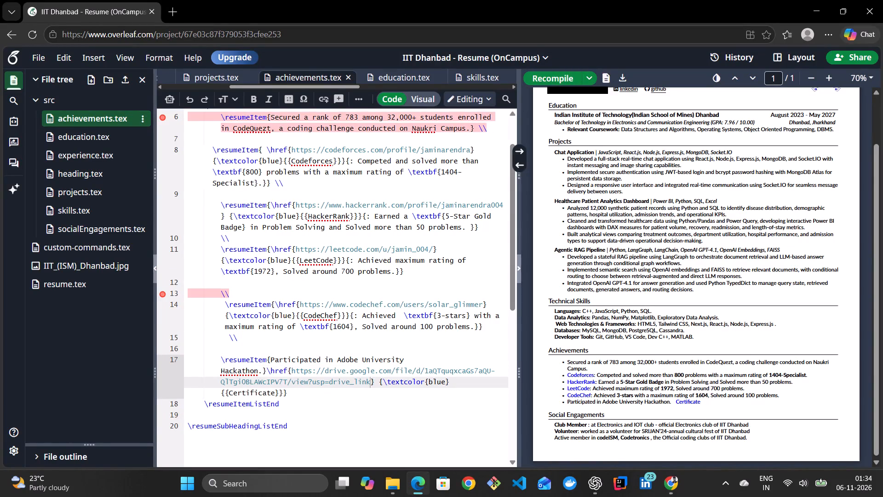
Test the Certificate link in the compiled resume and close the certificate page it opens.
left_click(689, 401)
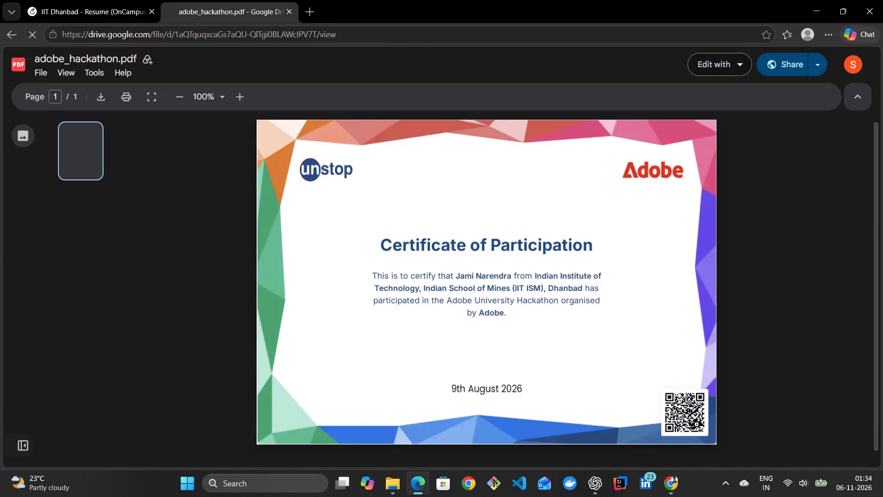
double_click(288, 7)
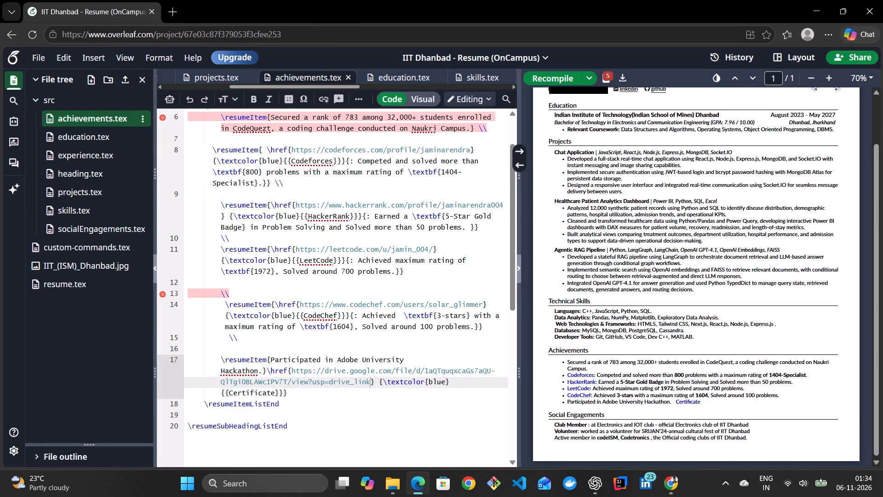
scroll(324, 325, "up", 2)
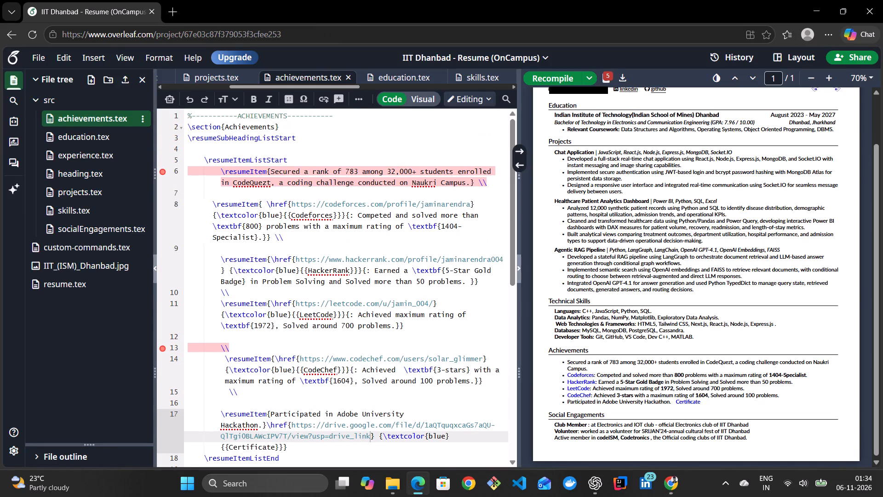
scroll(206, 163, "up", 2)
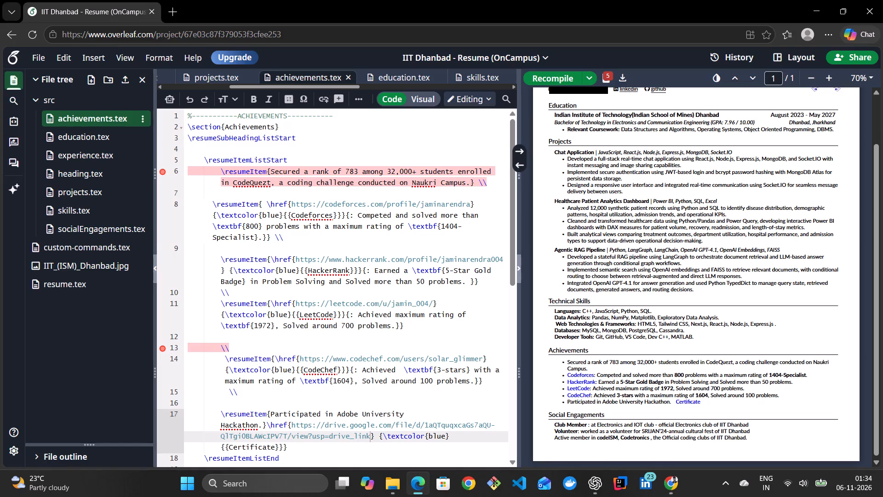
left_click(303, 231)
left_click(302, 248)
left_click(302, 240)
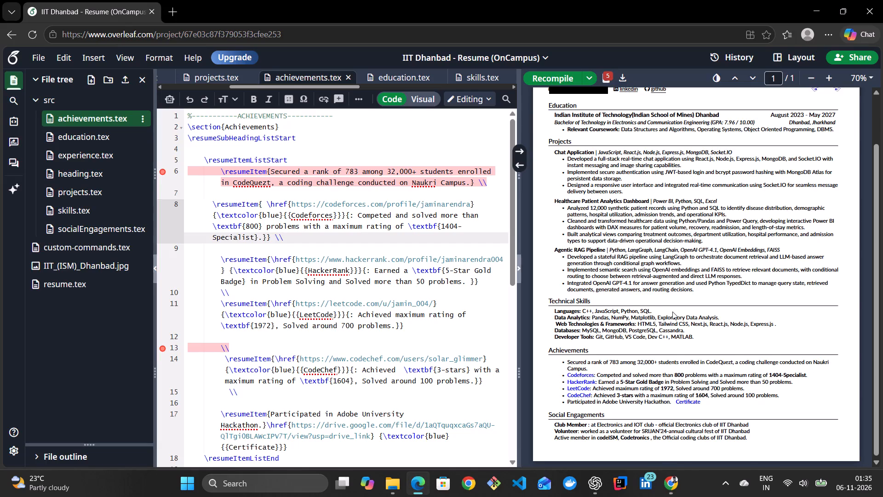
Check the compiled resume in the preview and download it as a PDF.
scroll(672, 312, "down", 2)
scroll(670, 311, "up", 1)
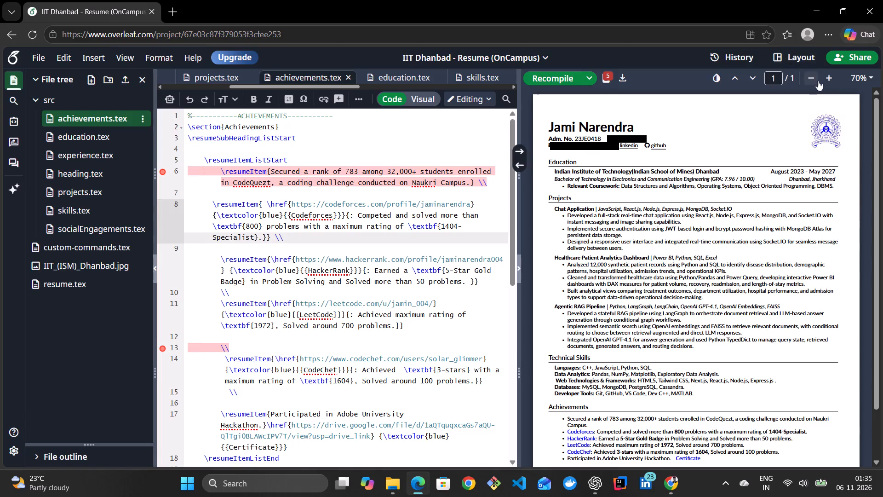
left_click(622, 76)
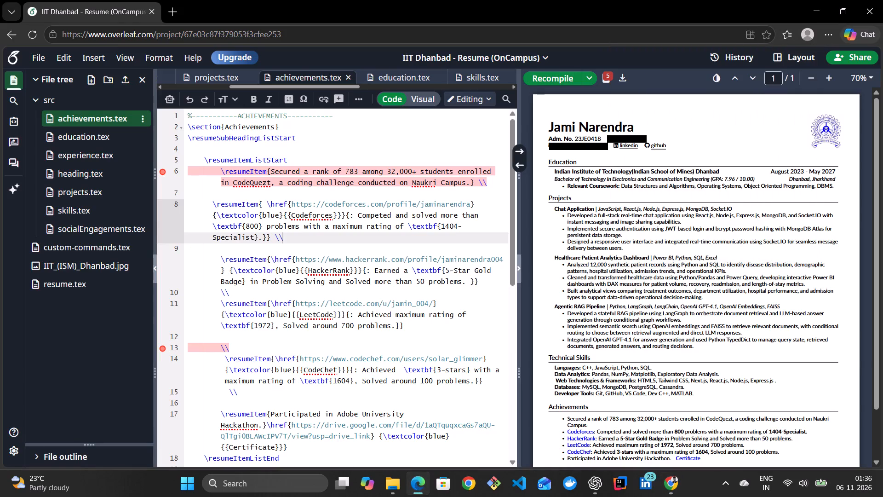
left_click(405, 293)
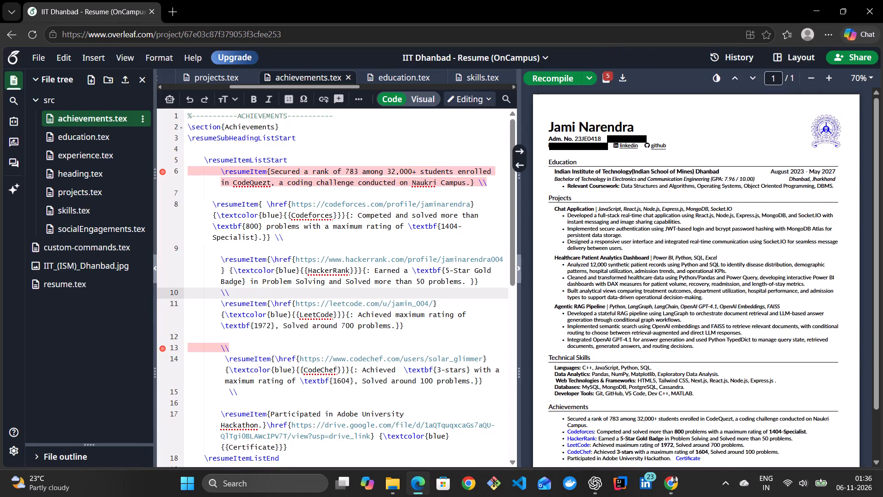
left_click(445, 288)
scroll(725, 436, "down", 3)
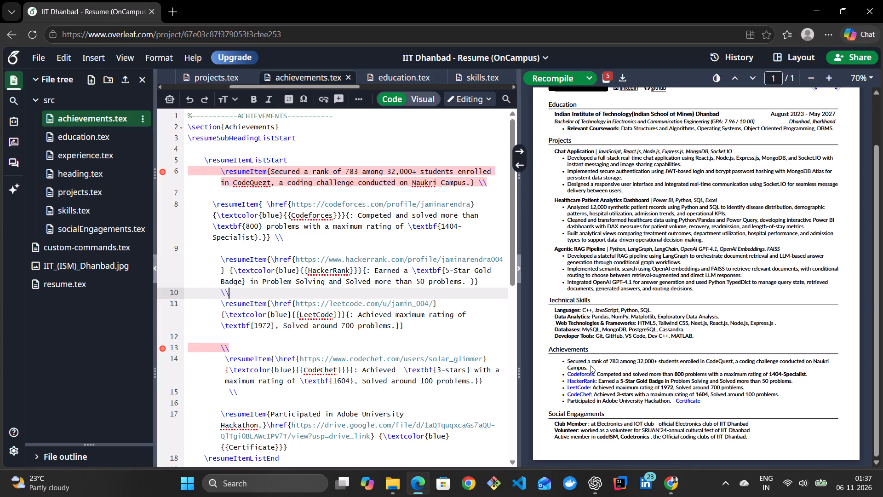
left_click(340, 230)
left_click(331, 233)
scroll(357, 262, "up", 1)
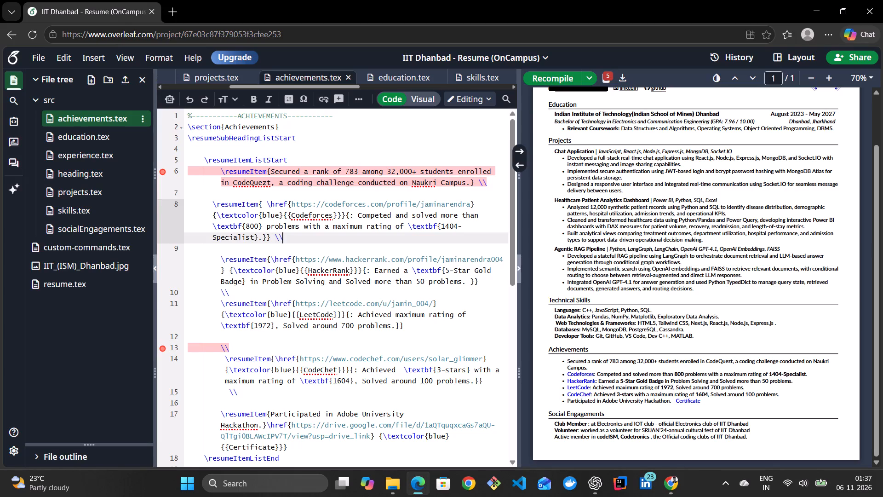
Delete the word "conducted" from the CodeQuezt achievement in achievements.tex and recompile the resume.
left_click(394, 183)
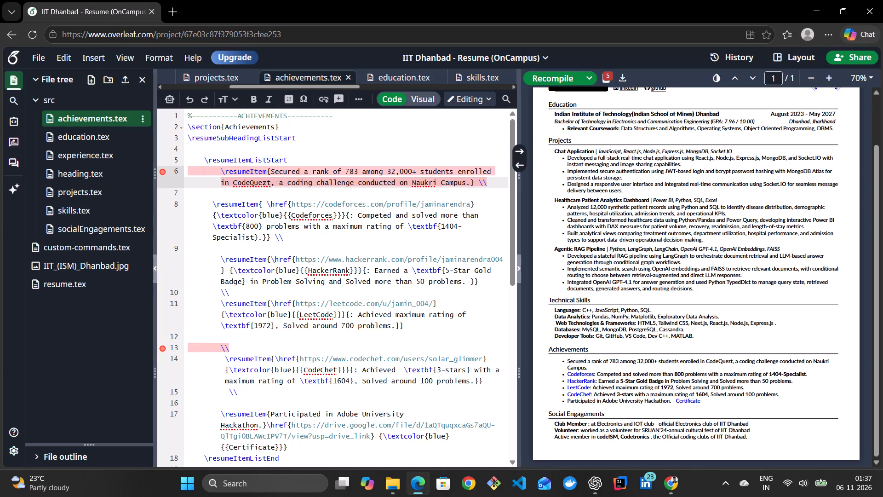
key("BackSpace")
key("BackSpace")
key("BackSpace")
key("BackSpace")
key("BackSpace")
key("BackSpace")
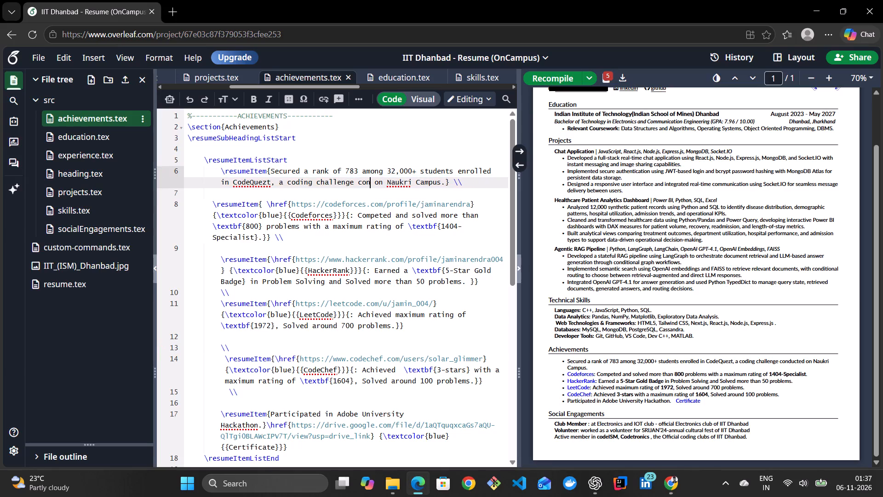
key("BackSpace")
key("BackSpace")
key("BackSpace")
key("BackSpace")
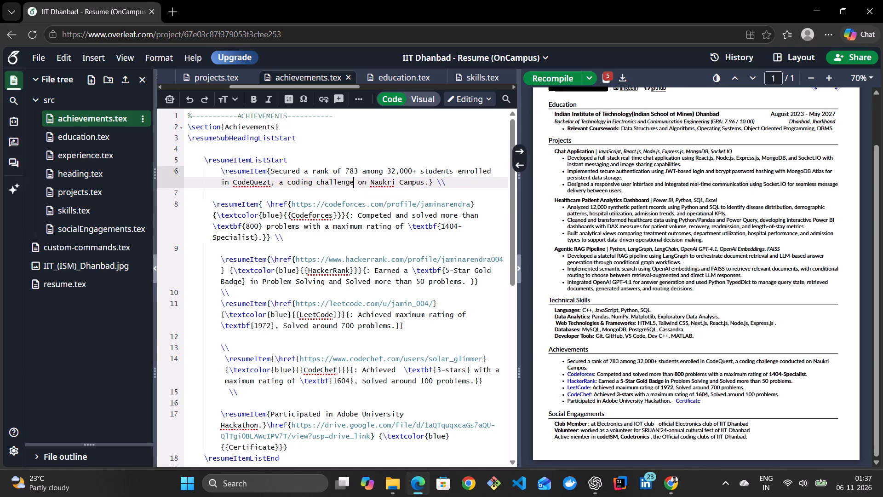
left_click(549, 75)
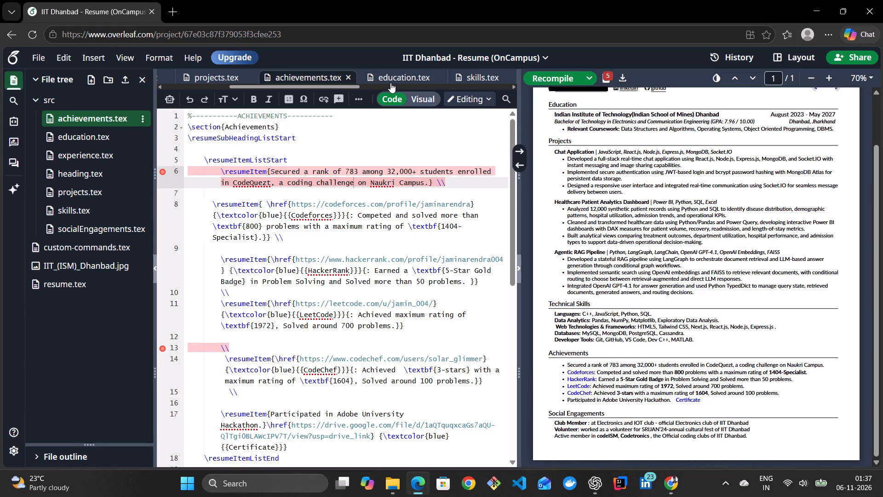
left_click(472, 76)
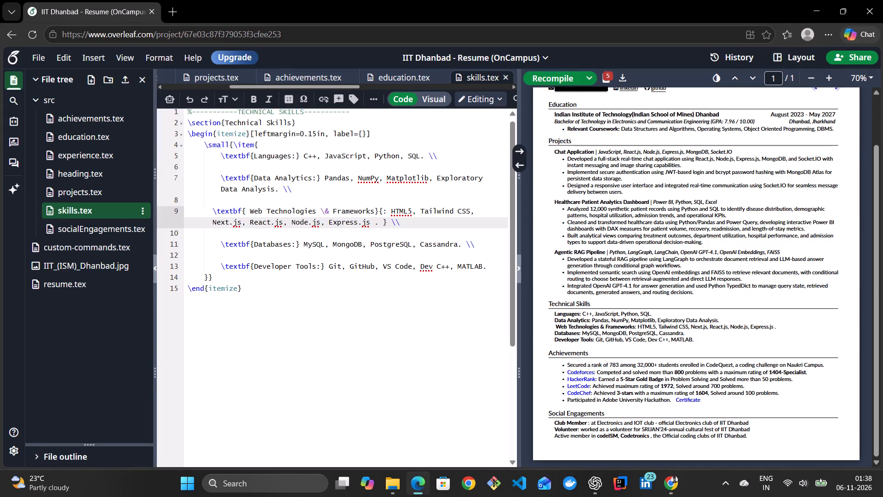
scroll(367, 140, "up", 1)
left_click(304, 179)
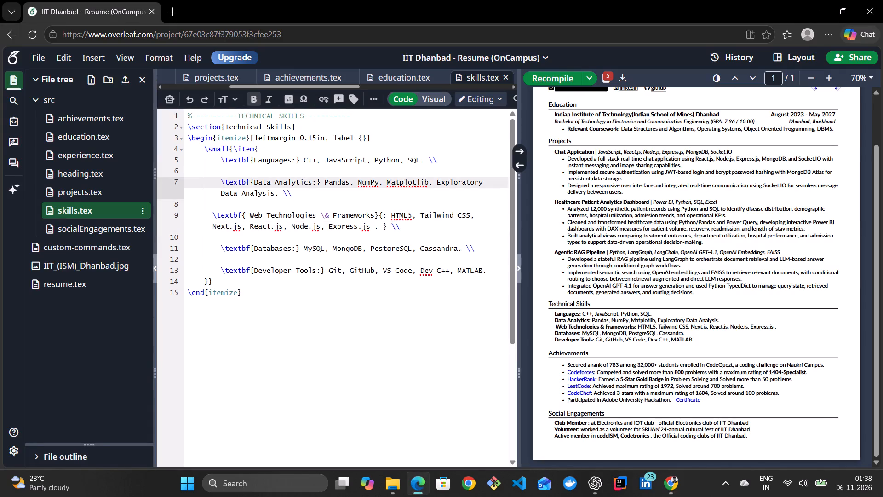
key("ctrl+a")
key("BackSpace")
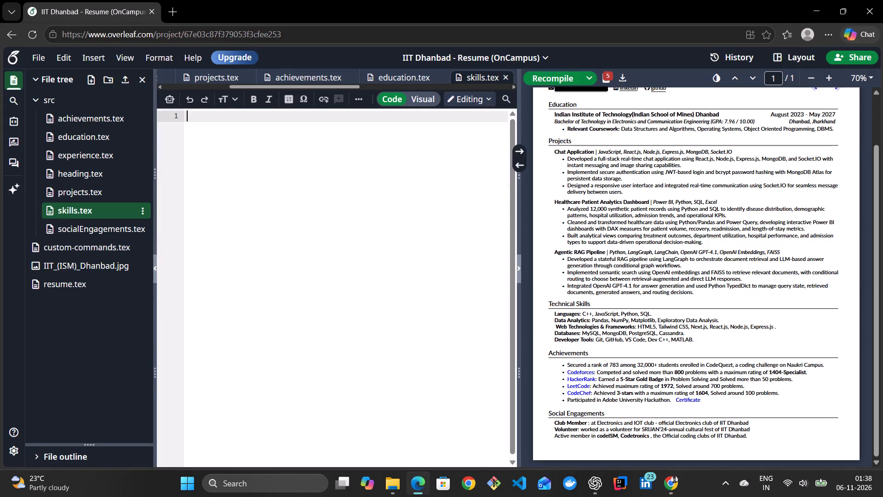
key("ctrl+v")
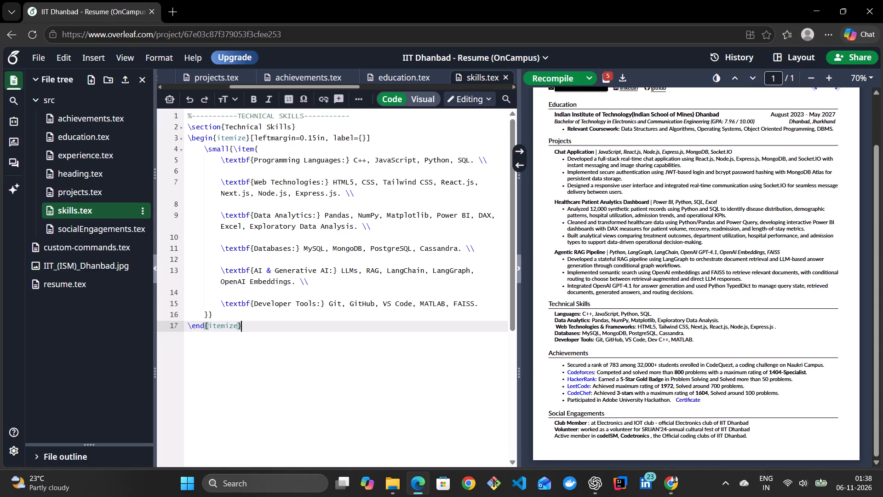
scroll(321, 194, "up", 2)
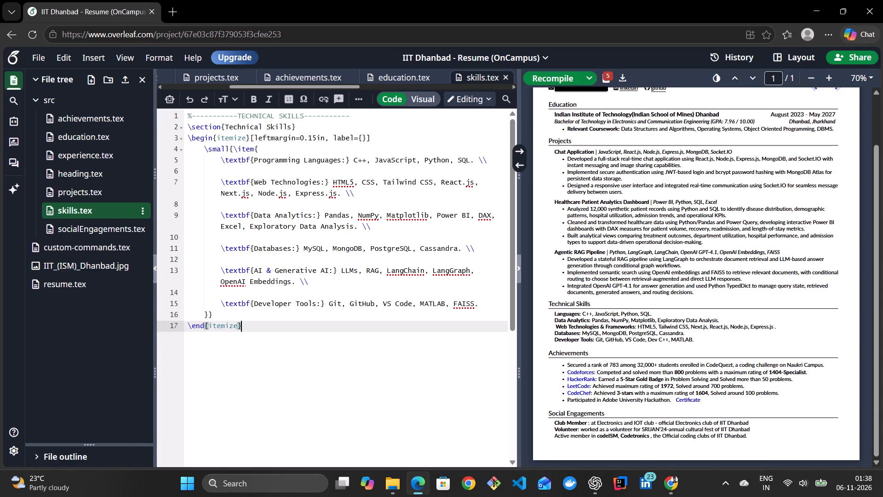
left_click(354, 192)
left_click(373, 225)
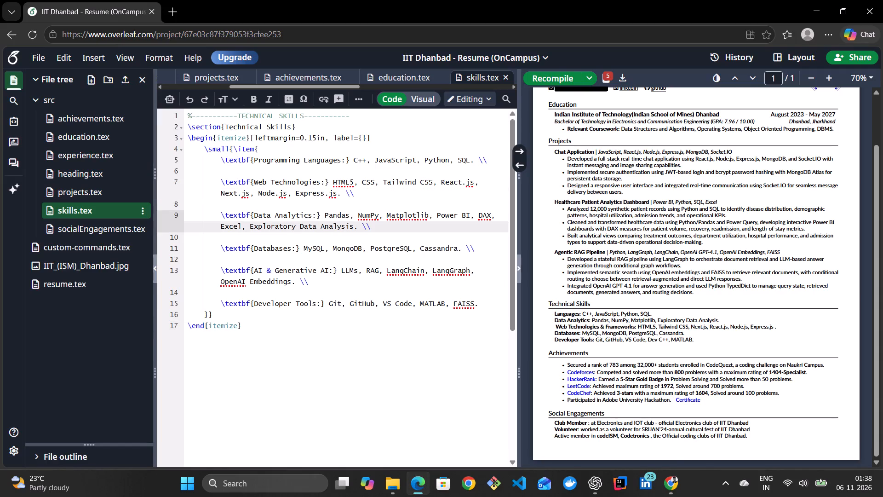
left_click(563, 81)
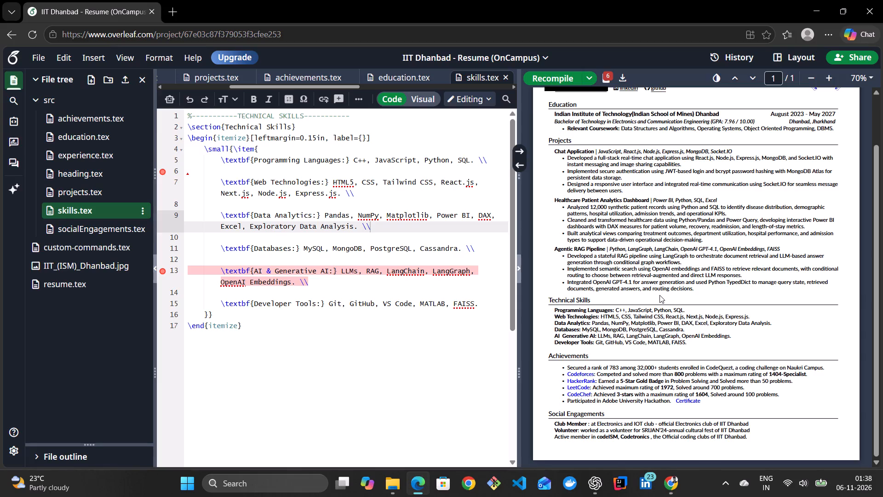
Remove Cassandra from the Databases line in skills.tex so it ends with PostgreSQL, and recompile.
left_click(459, 248)
key("BackSpace")
key("BackSpace")
key("BackSpace")
key("BackSpace")
key("BackSpace")
key("BackSpace")
key("BackSpace")
key("BackSpace")
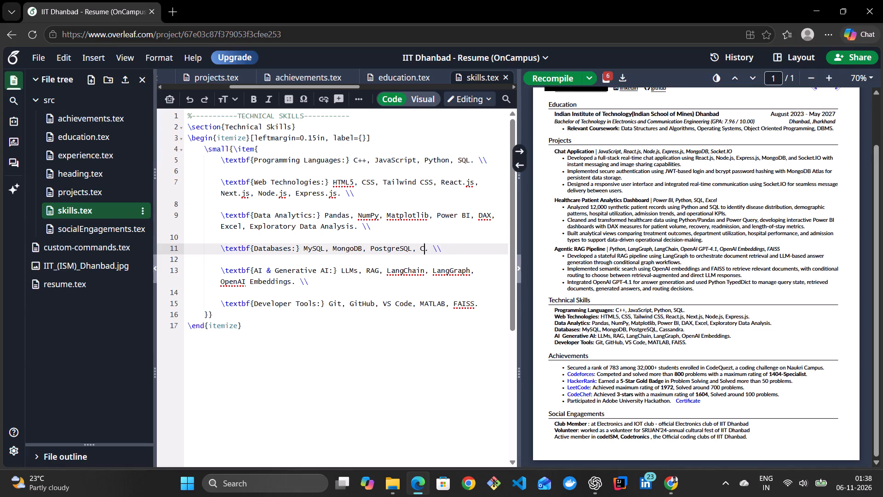
key("BackSpace")
key("BackSpace")
key("BackSpace")
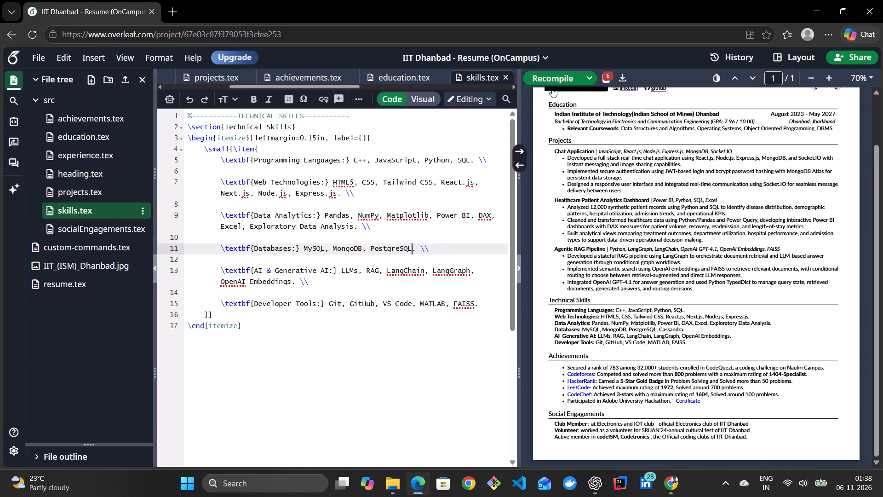
left_click(556, 80)
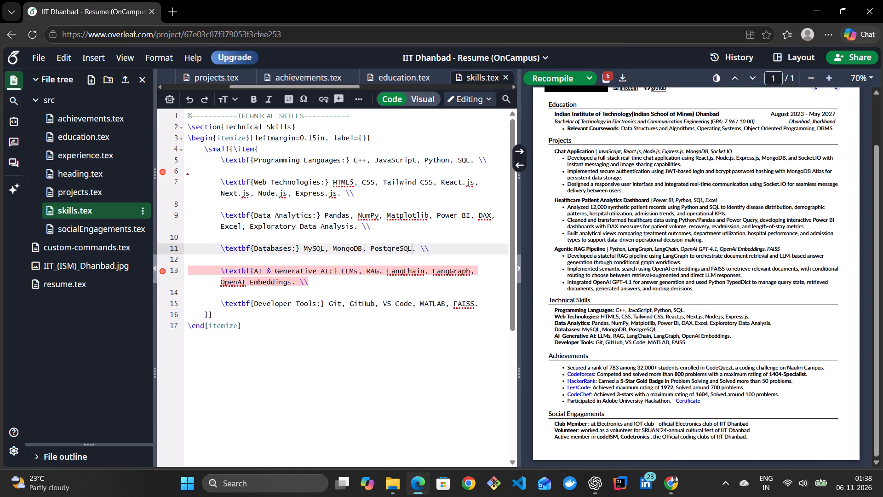
Remove OpenAI Embeddings from the AI & Generative AI line in skills.tex so it ends with LangGraph, and recompile.
left_click(290, 280)
key("BackSpace")
key("BackSpace")
key("BackSpace")
key("BackSpace")
key("BackSpace")
key("BackSpace")
key("BackSpace")
key("BackSpace")
key("BackSpace")
key("BackSpace")
key("BackSpace")
key("BackSpace")
key("BackSpace")
key("BackSpace")
key("BackSpace")
key("BackSpace")
key("BackSpace")
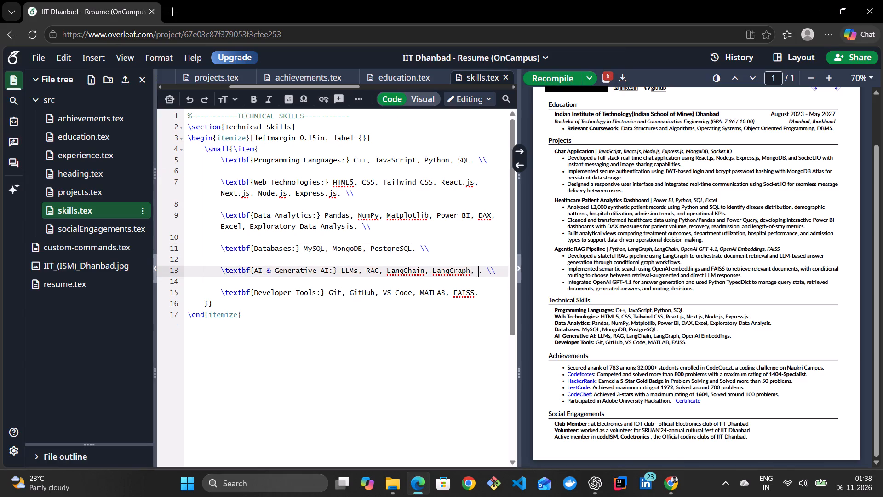
key("BackSpace")
key("BackSpace")
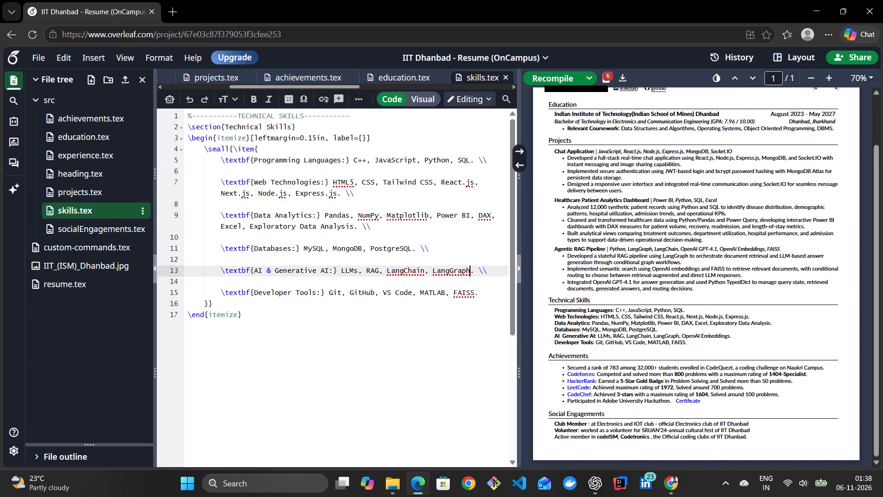
left_click(551, 74)
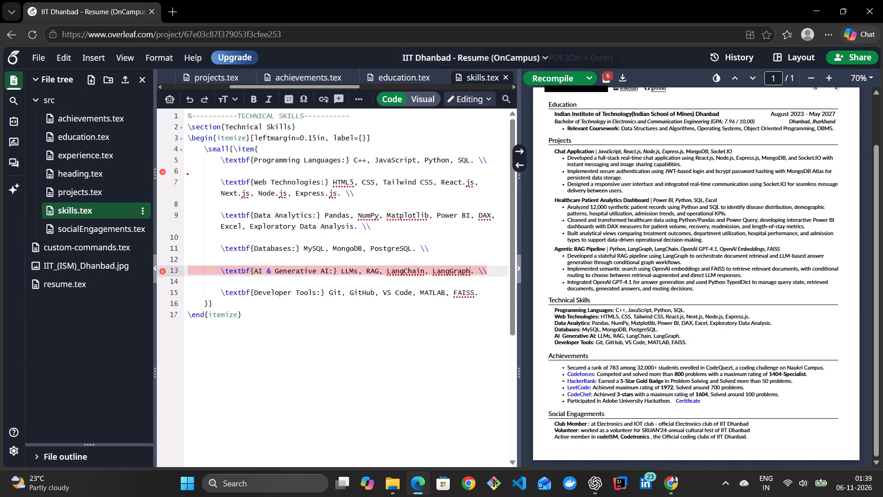
Escape the ampersand in the "AI & Generative AI" heading as \& and recompile the resume.
left_click(266, 269)
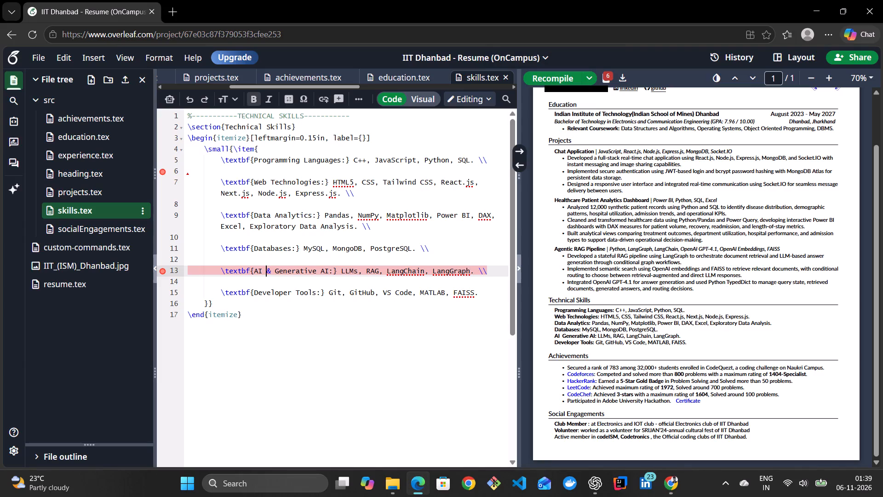
key("backslash")
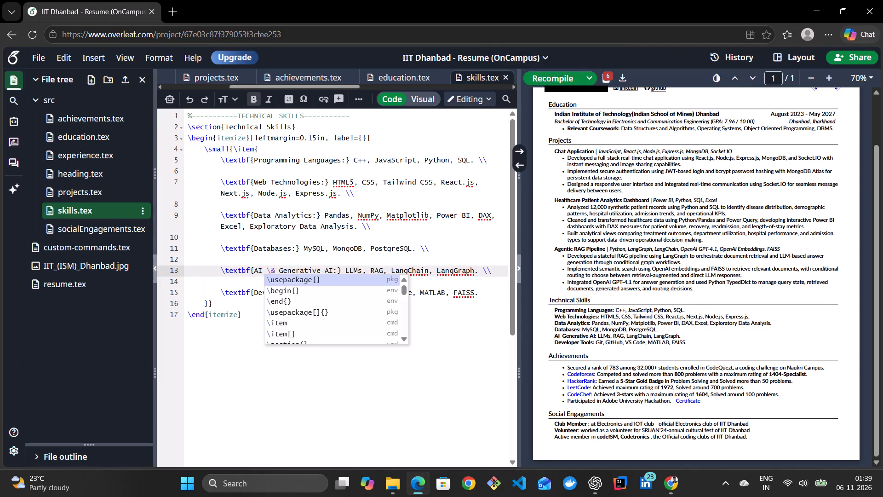
left_click(557, 72)
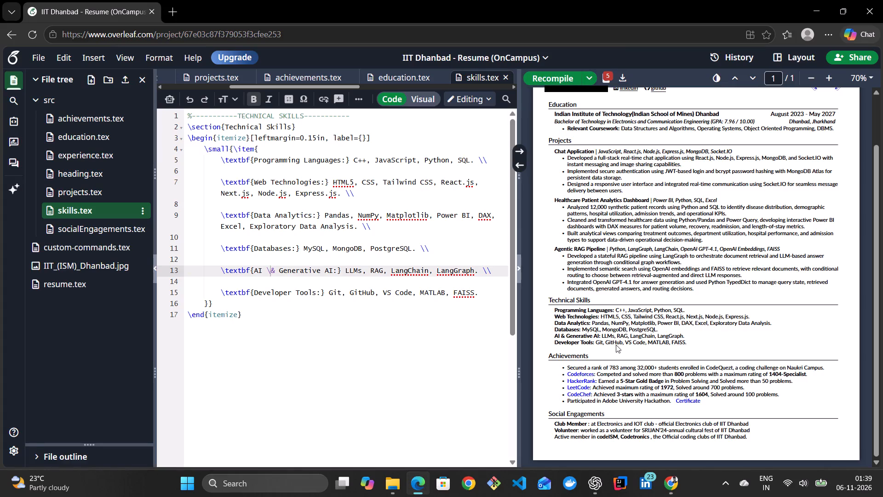
scroll(616, 345, "down", 2)
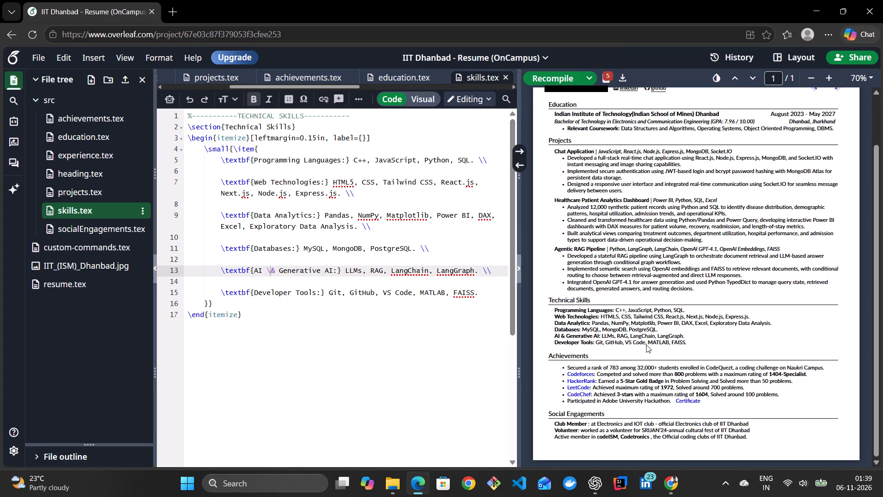